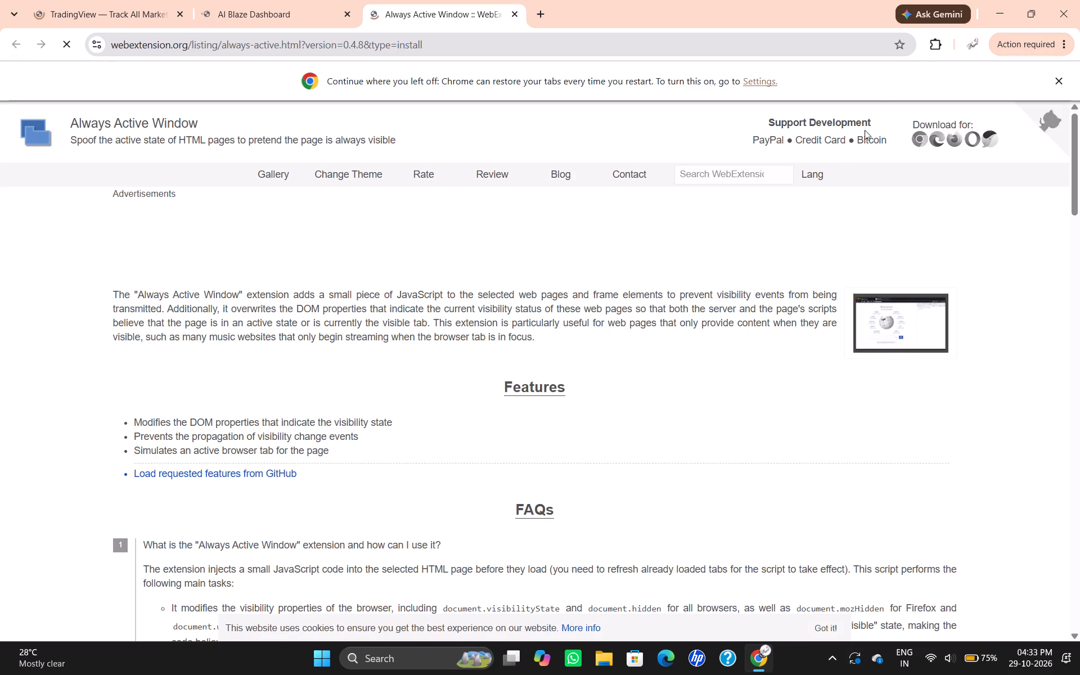
Dismiss the tab-restore notice and close the Always Active Window and AI Blaze Dashboard tabs, keeping only TradingView open.
left_click(1061, 81)
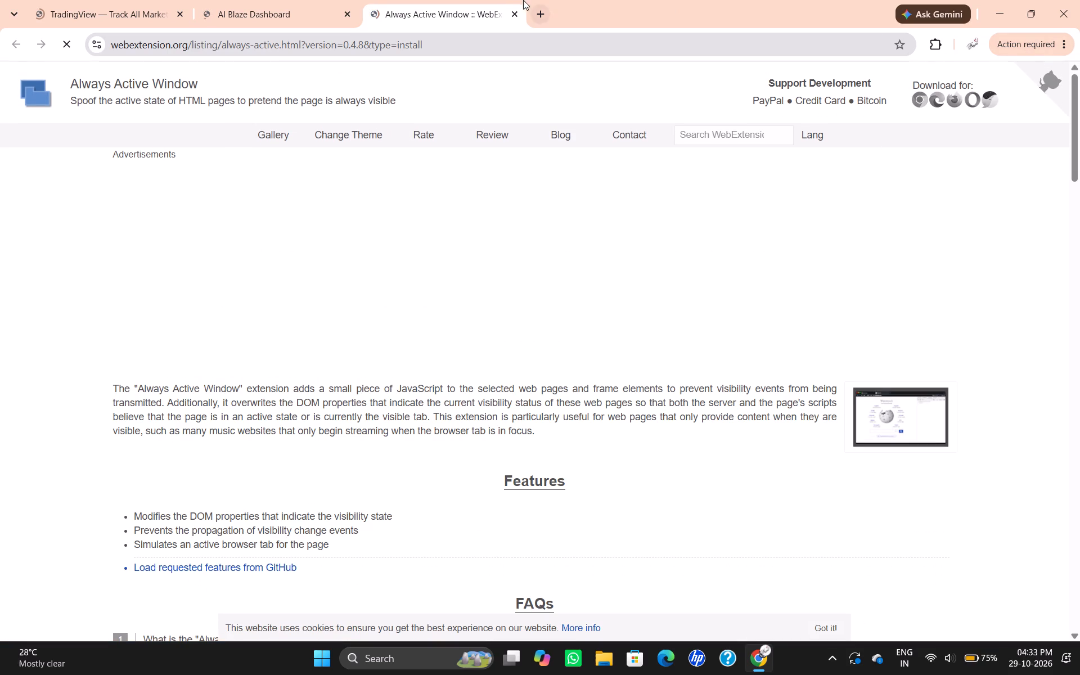
left_click(516, 12)
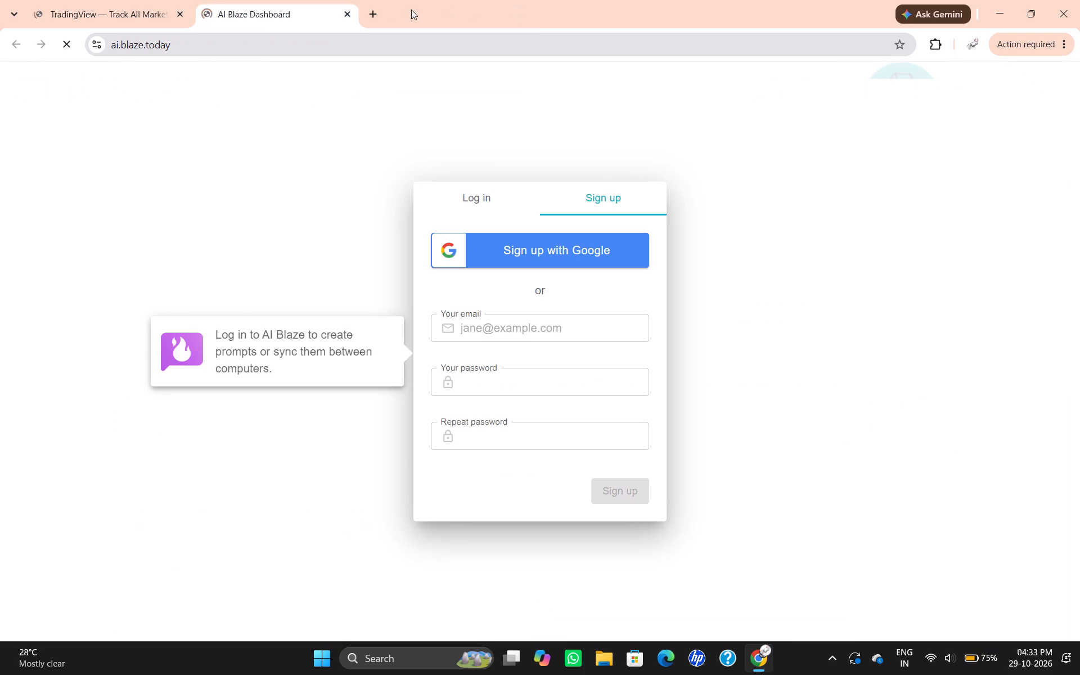
left_click(348, 12)
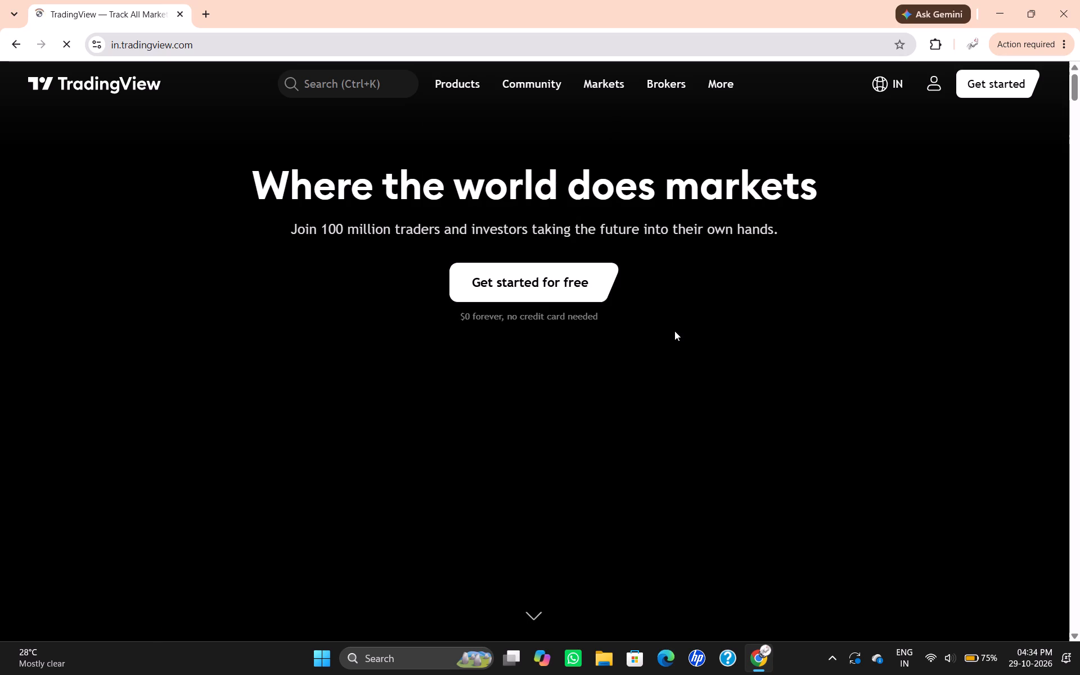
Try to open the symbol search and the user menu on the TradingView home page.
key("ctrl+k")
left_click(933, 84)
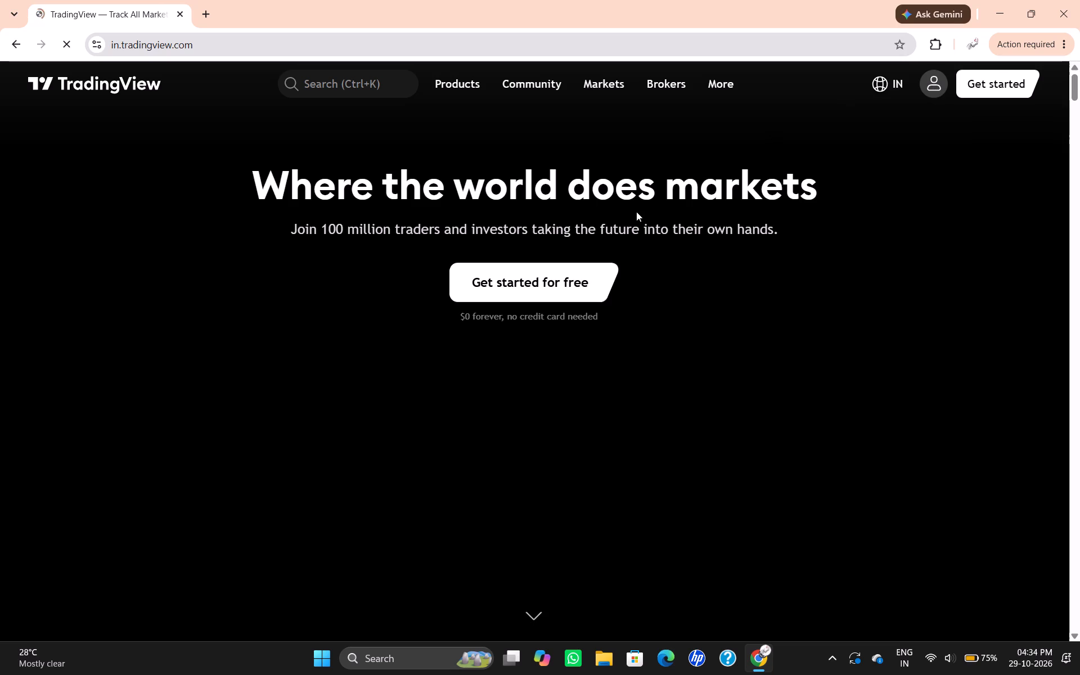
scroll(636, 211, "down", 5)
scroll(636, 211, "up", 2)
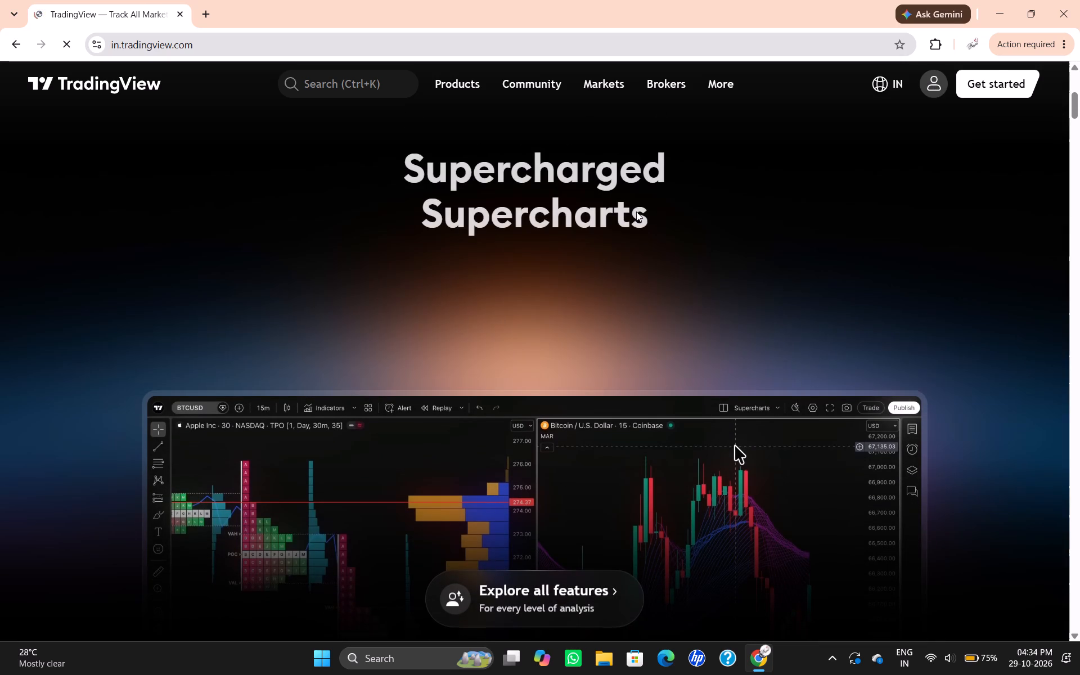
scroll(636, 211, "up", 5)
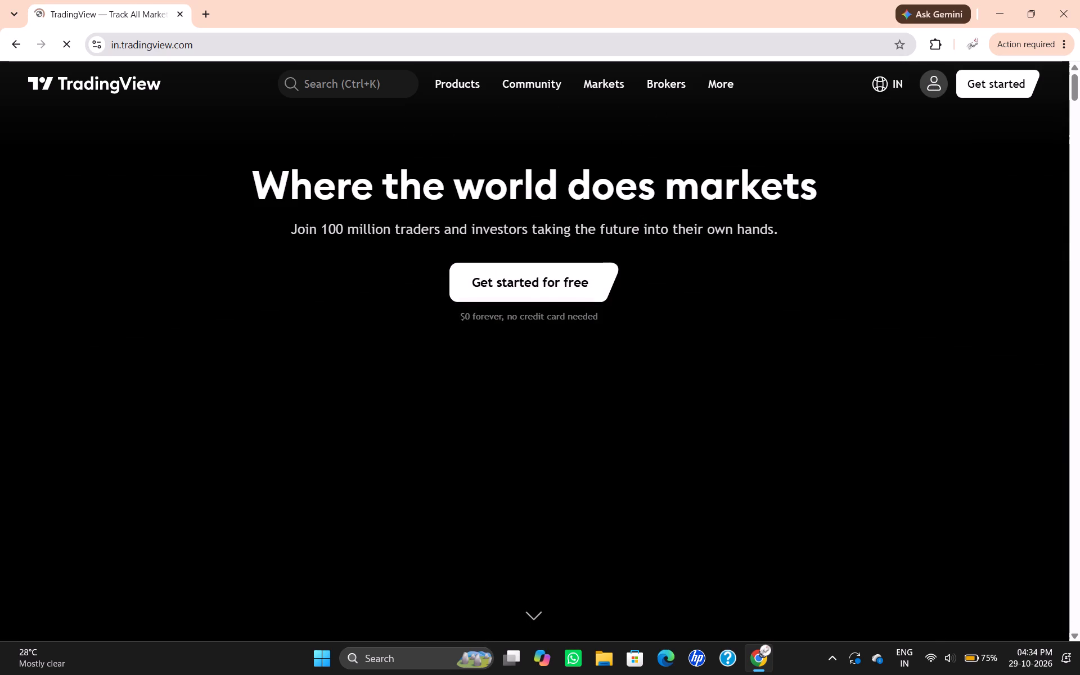
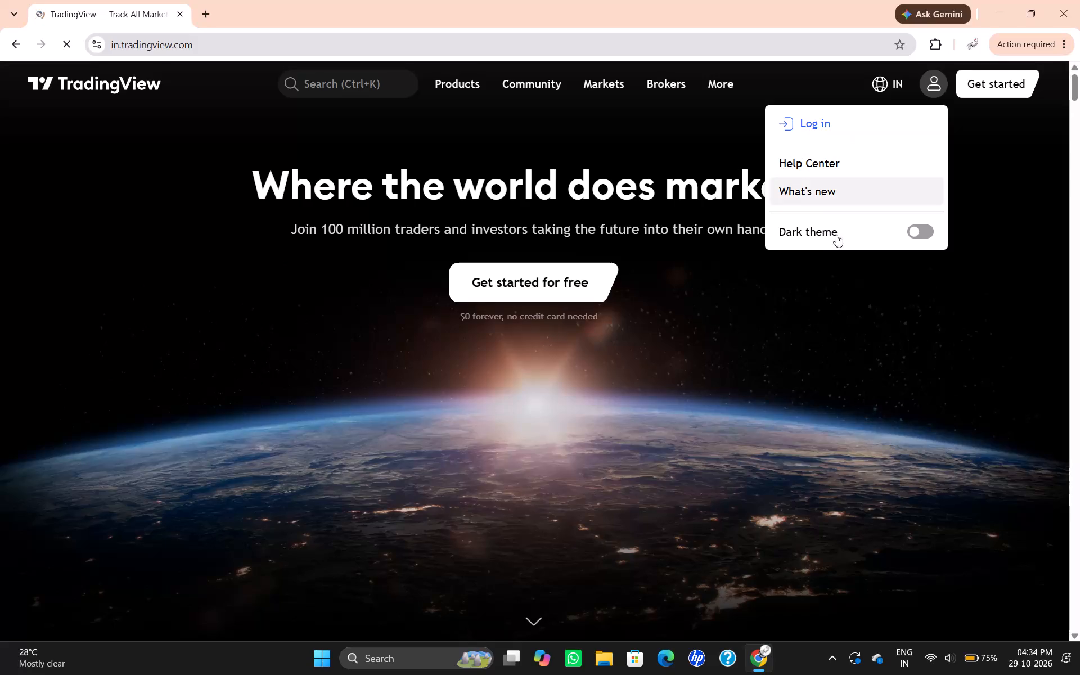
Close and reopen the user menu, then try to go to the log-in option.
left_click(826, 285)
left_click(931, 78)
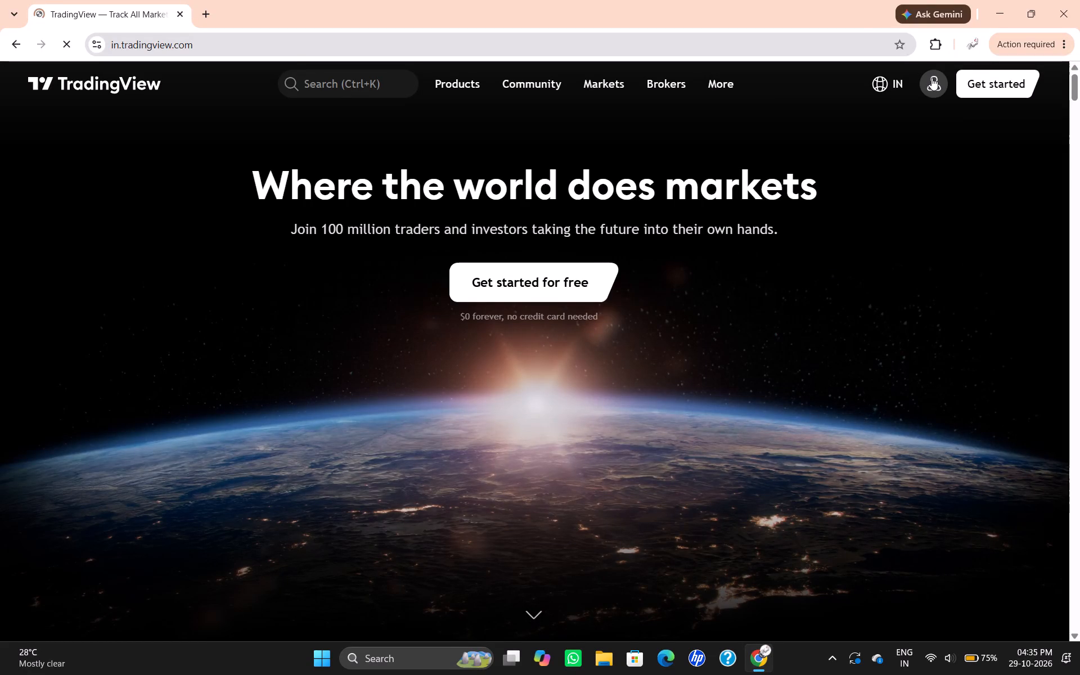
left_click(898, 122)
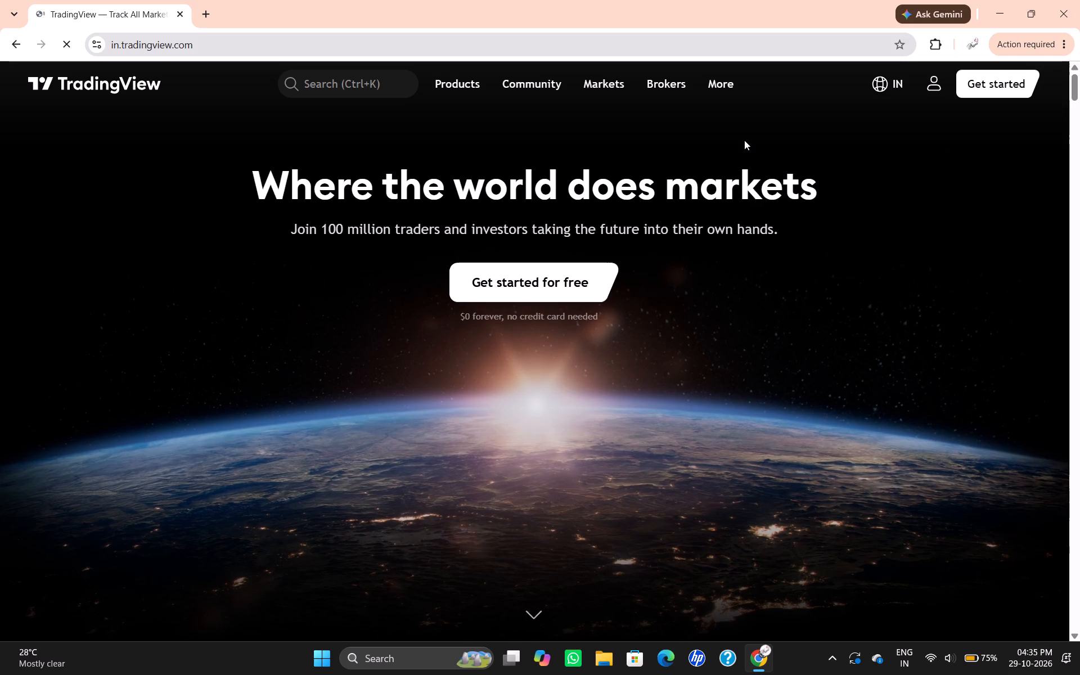
Open the Gold (GC1!) futures page from the home page's market summary.
scroll(568, 367, "down", 3)
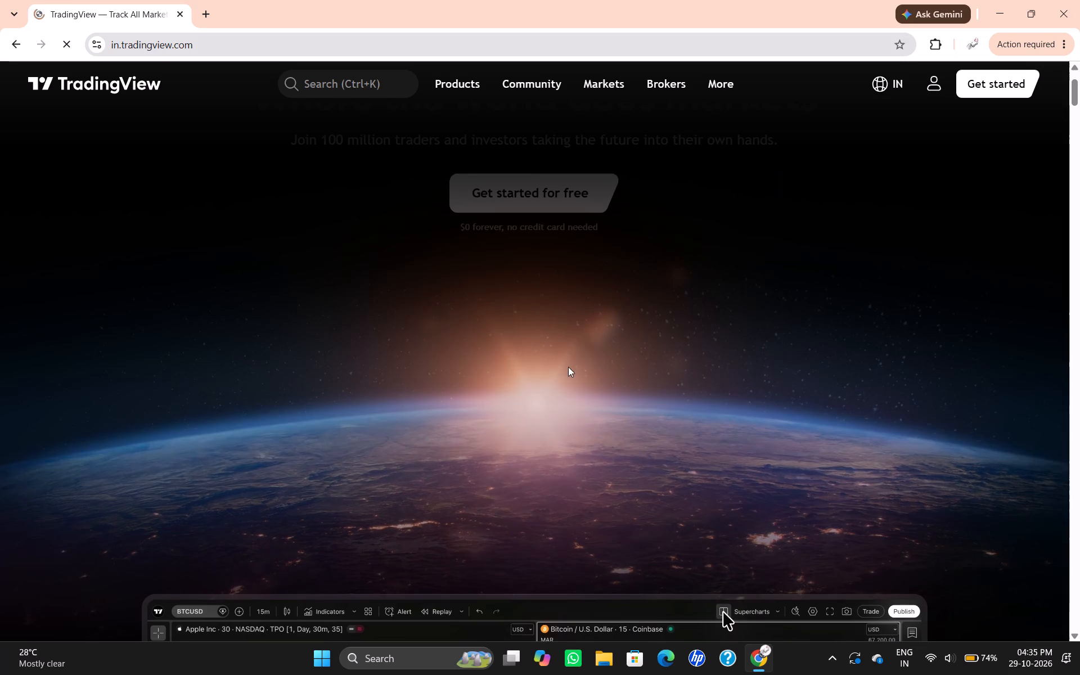
scroll(546, 470, "down", 2)
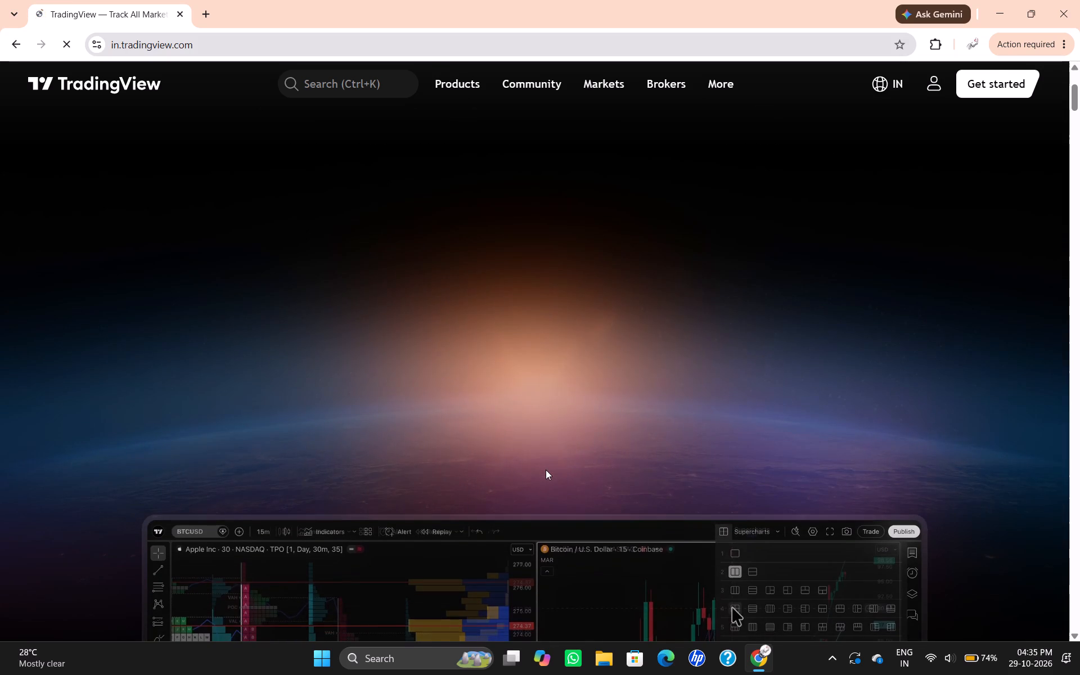
scroll(546, 470, "down", 9)
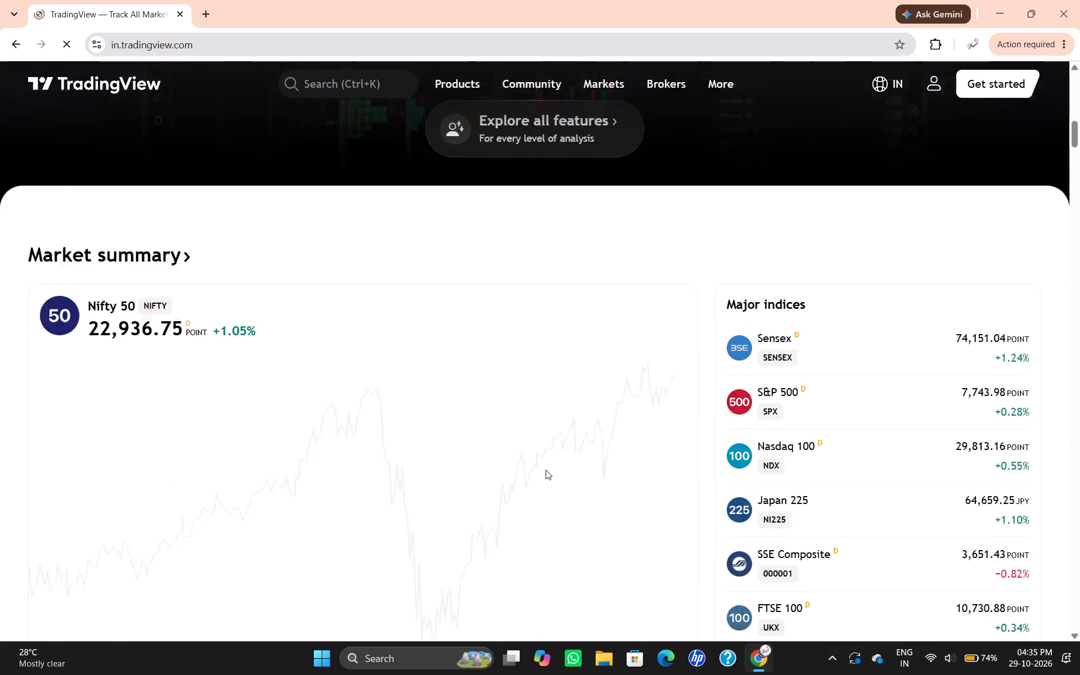
scroll(546, 470, "down", 1)
scroll(546, 470, "up", 2)
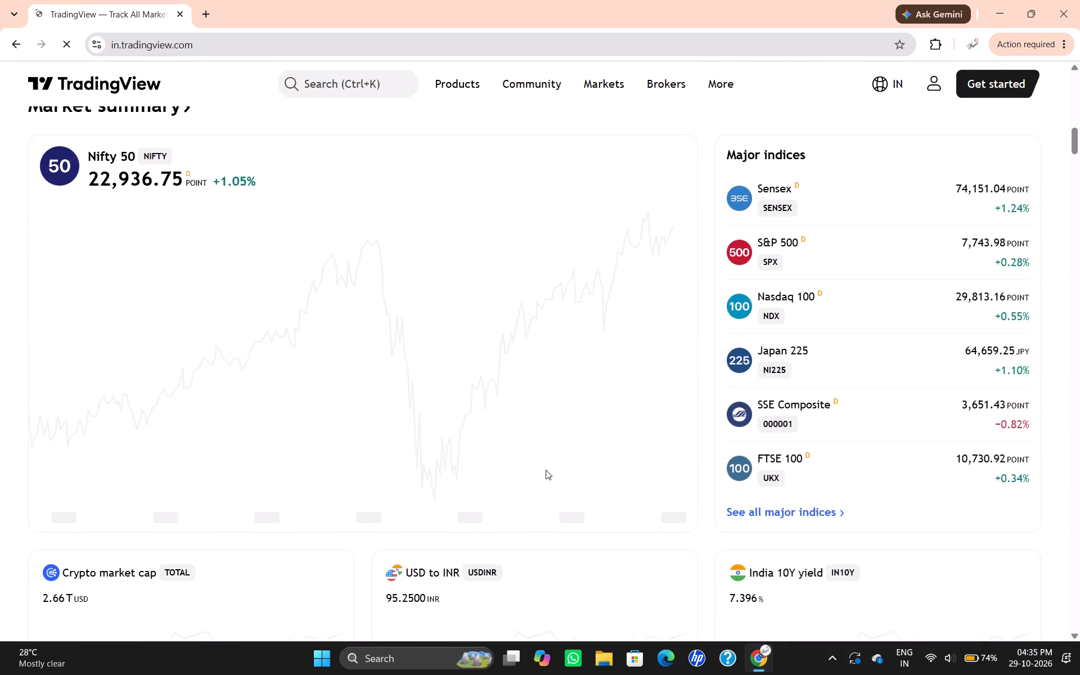
scroll(546, 470, "up", 2)
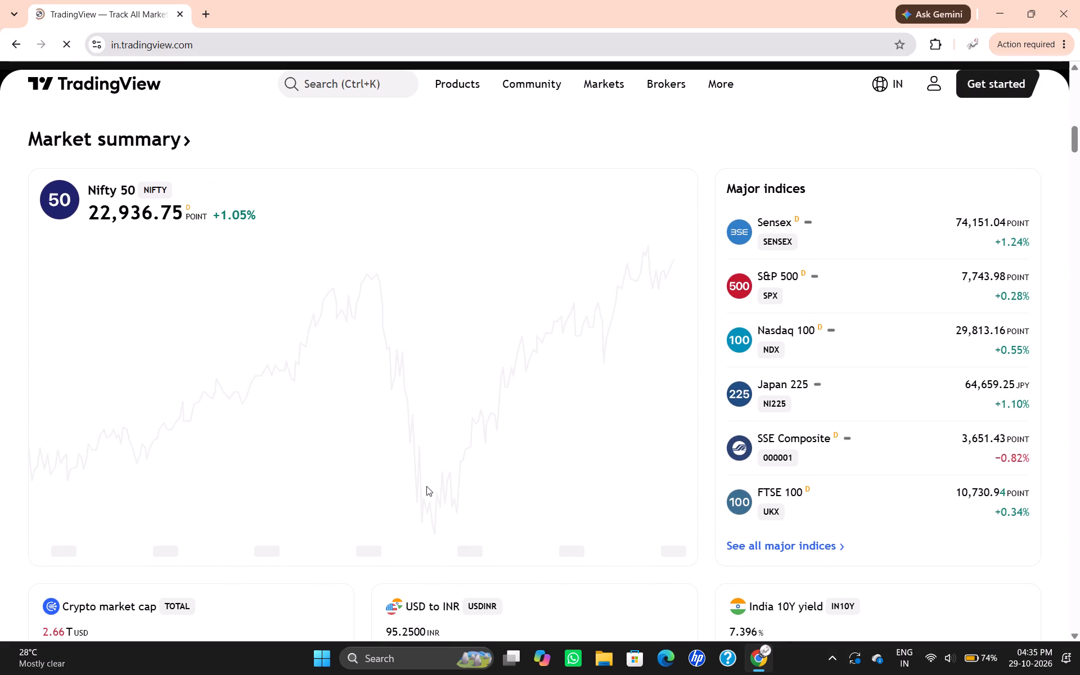
scroll(426, 486, "down", 6)
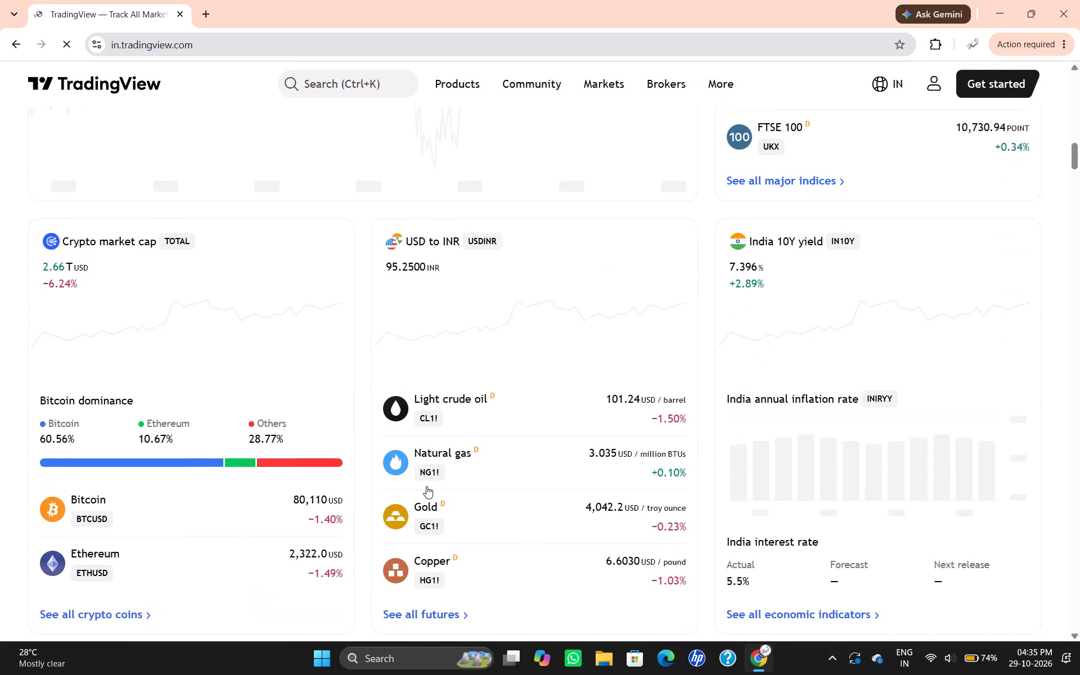
scroll(426, 486, "down", 1)
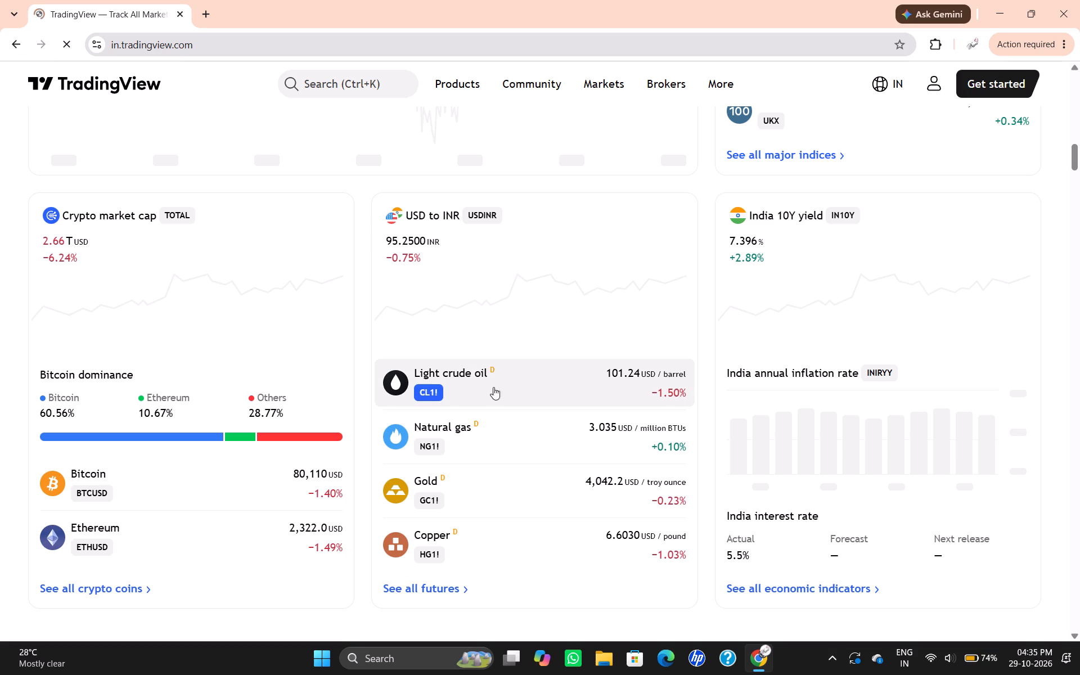
left_click(529, 488)
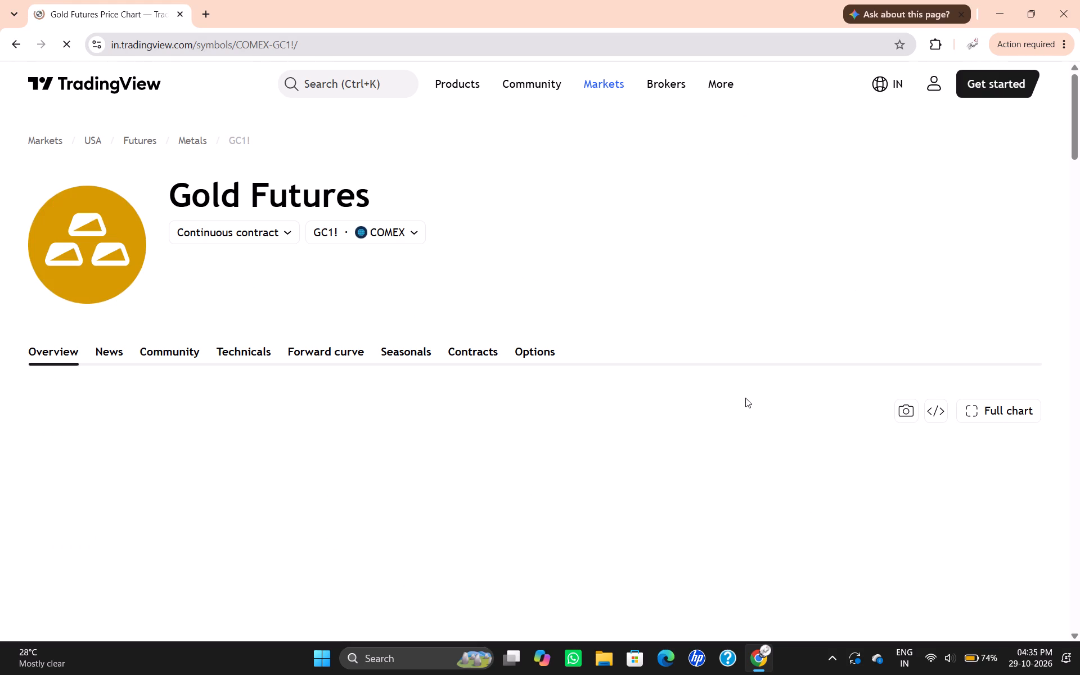
Open the full chart for Gold Futures from its overview page.
scroll(662, 407, "down", 4)
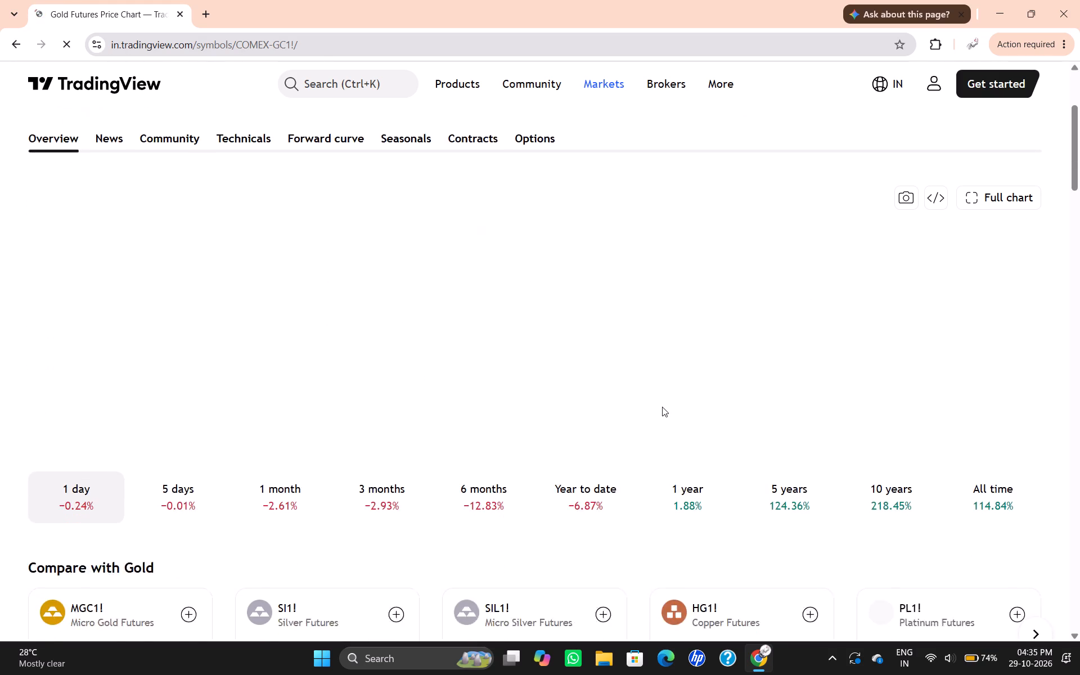
scroll(662, 407, "down", 2)
scroll(662, 407, "up", 3)
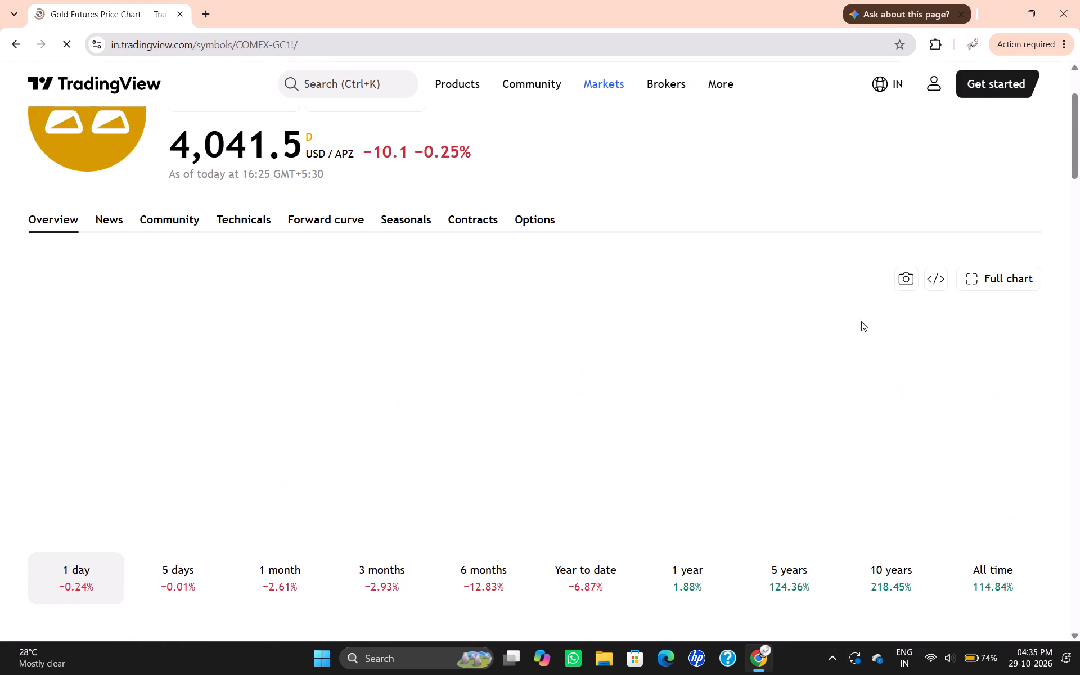
left_click(970, 275)
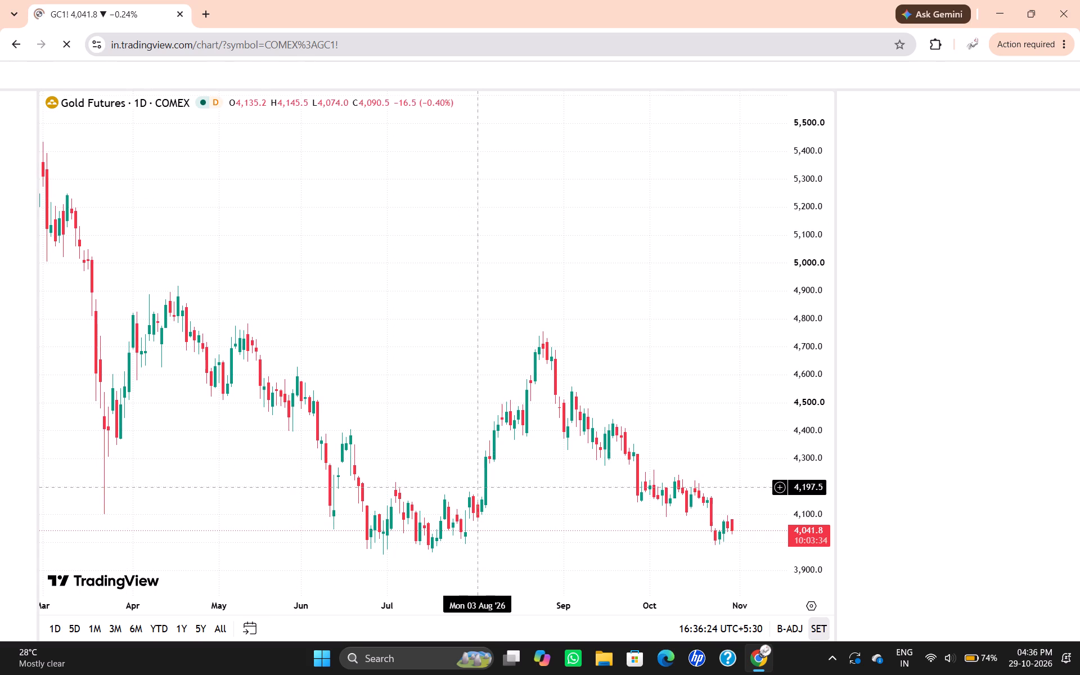
Compress the gold chart's price scale and shift the candles to leave empty space below and after the latest bar.
left_click_drag(479, 487, 397, 481)
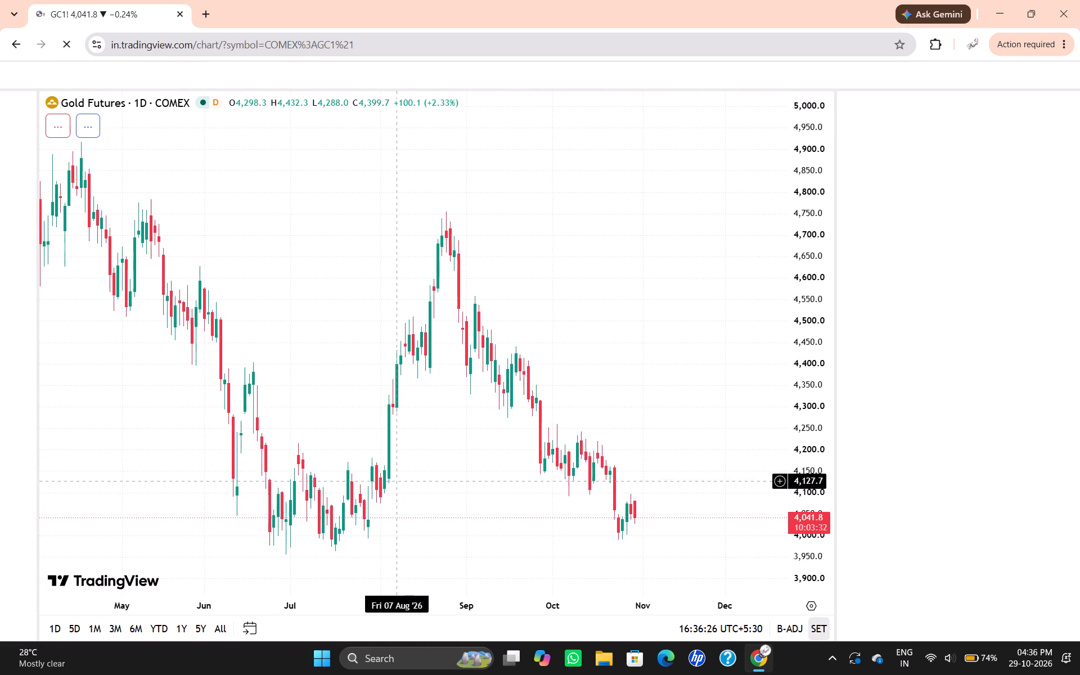
left_click_drag(397, 481, 487, 465)
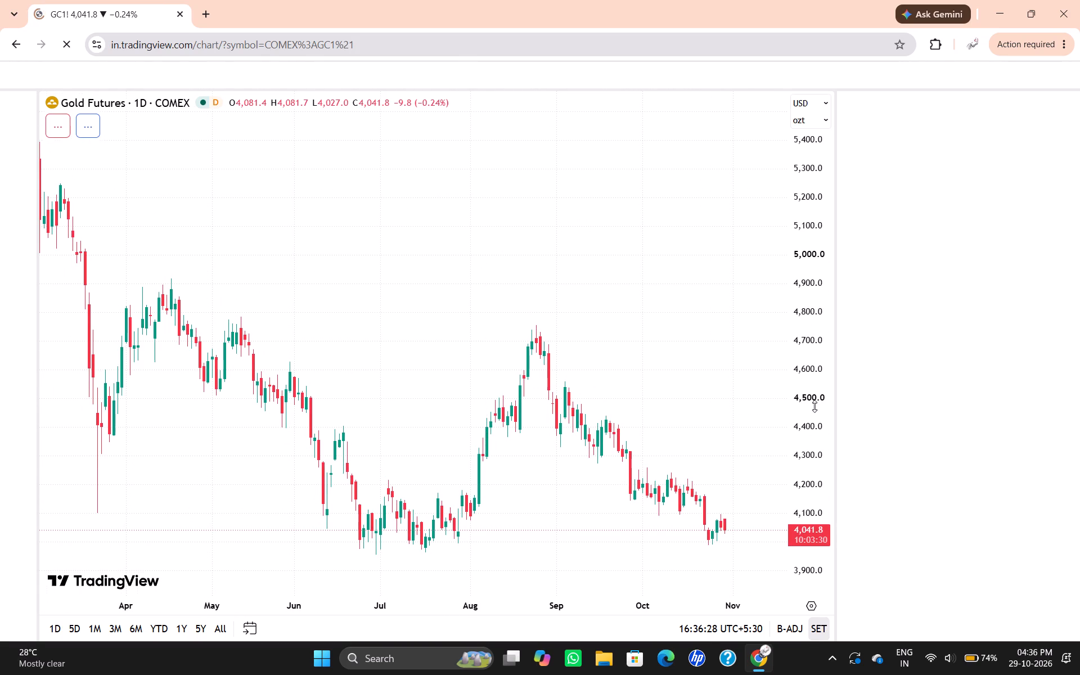
left_click_drag(816, 406, 824, 559)
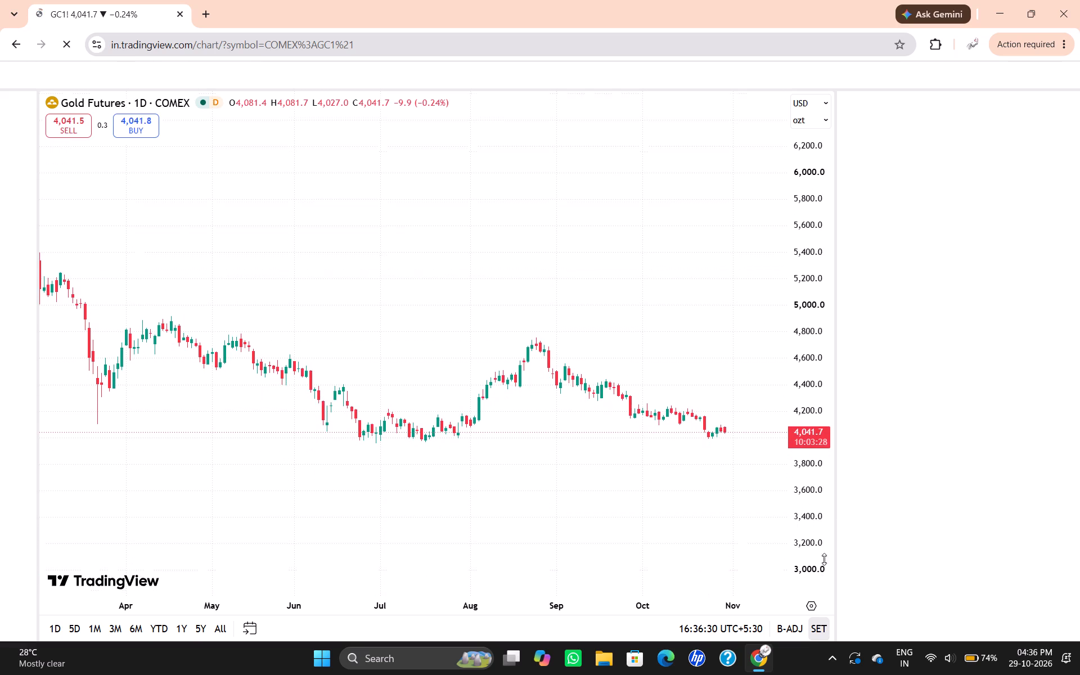
left_click_drag(824, 559, 820, 538)
left_click_drag(592, 475, 508, 333)
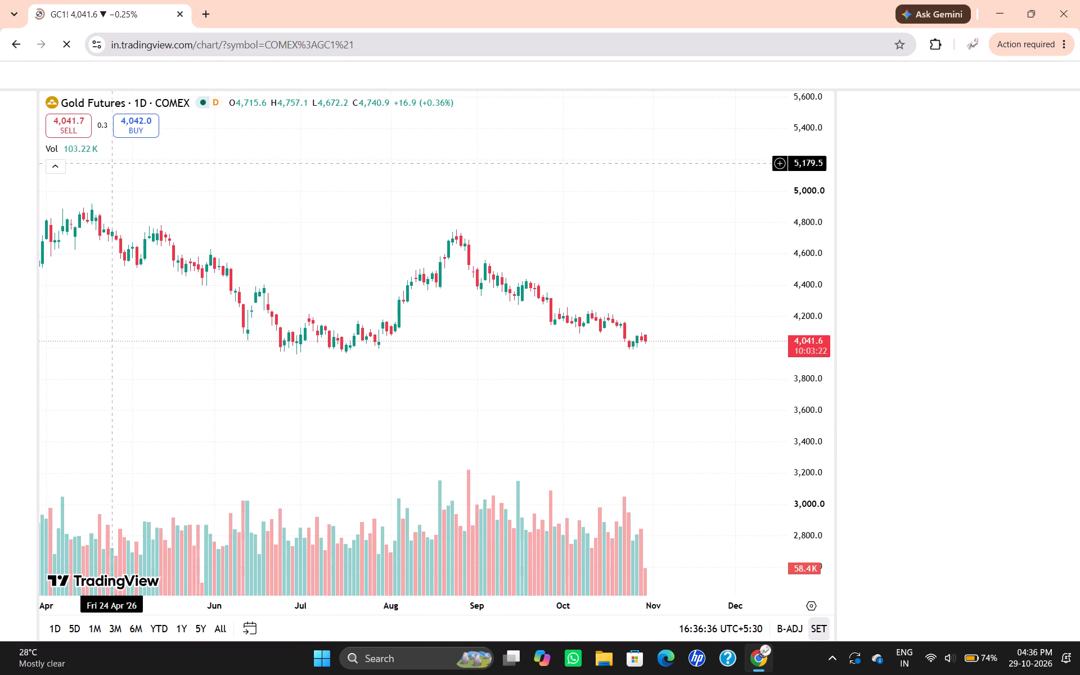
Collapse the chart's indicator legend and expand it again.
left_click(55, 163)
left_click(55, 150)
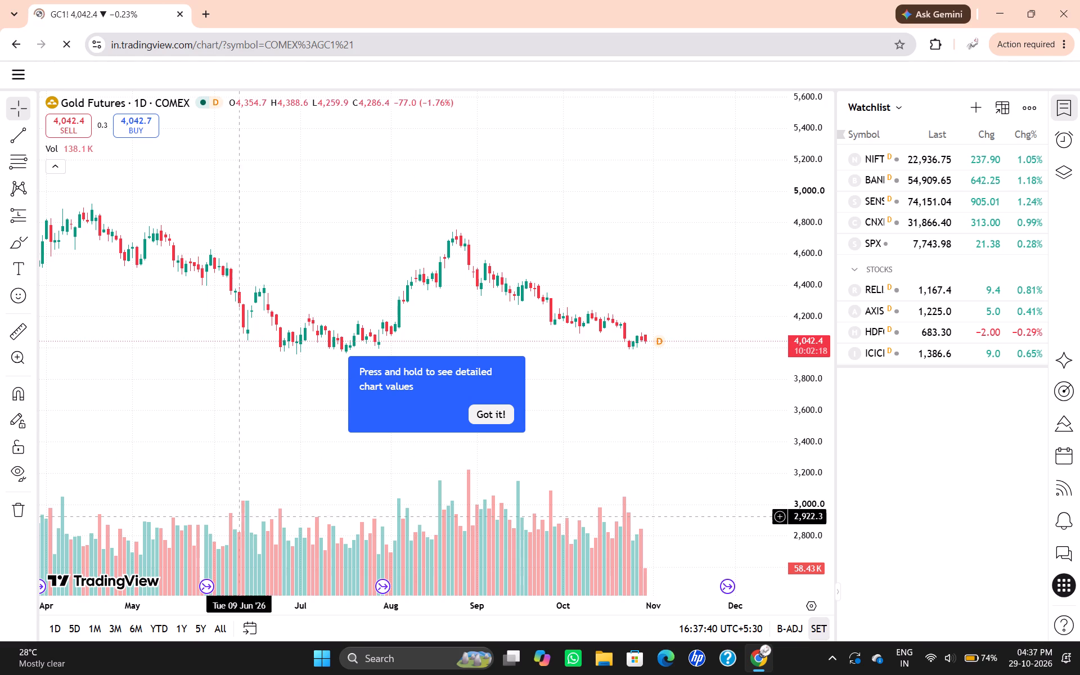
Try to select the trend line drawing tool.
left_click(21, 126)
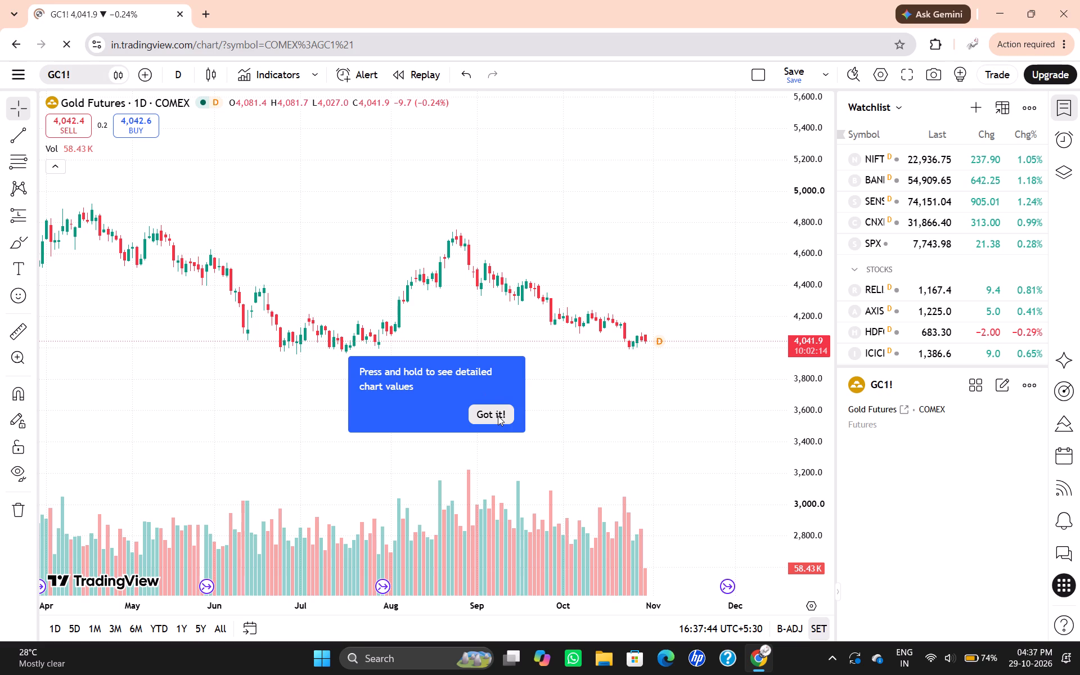
Dismiss the hint about detailed chart values and select the trend line drawing tool.
left_click(498, 416)
left_click(19, 137)
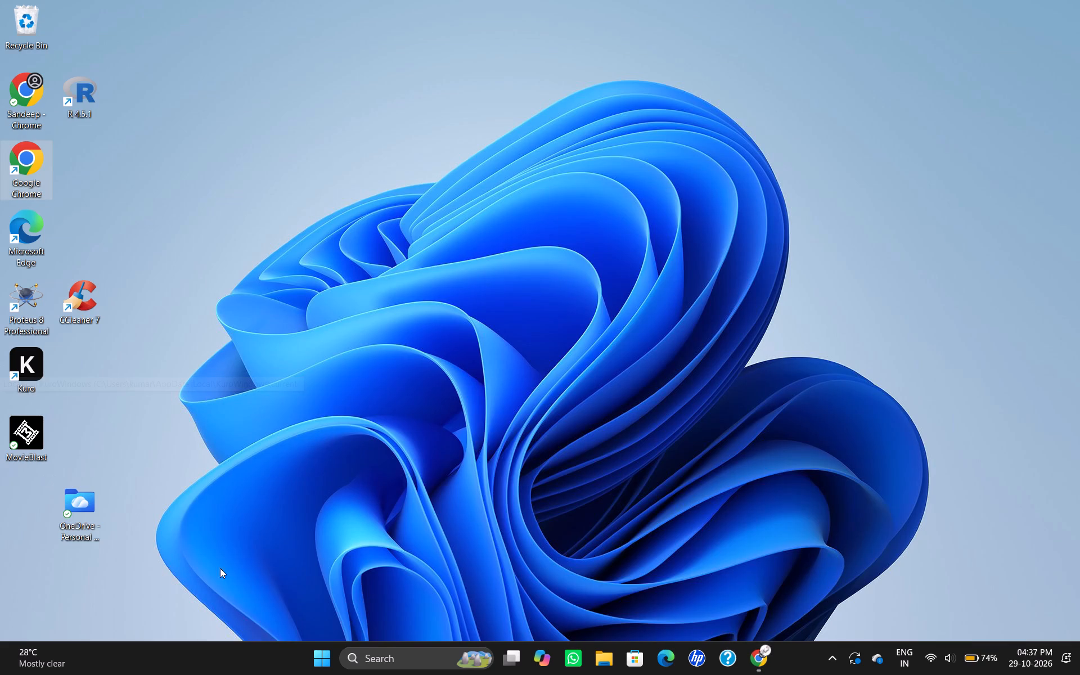
Open WhatsApp from the desktop.
left_click(564, 658)
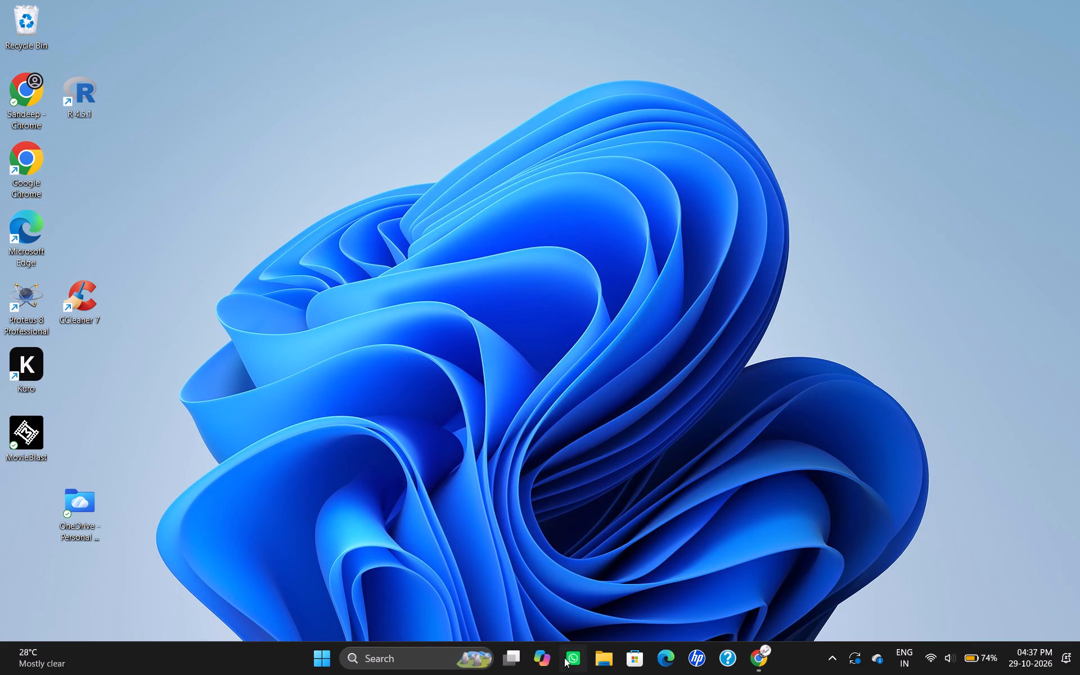
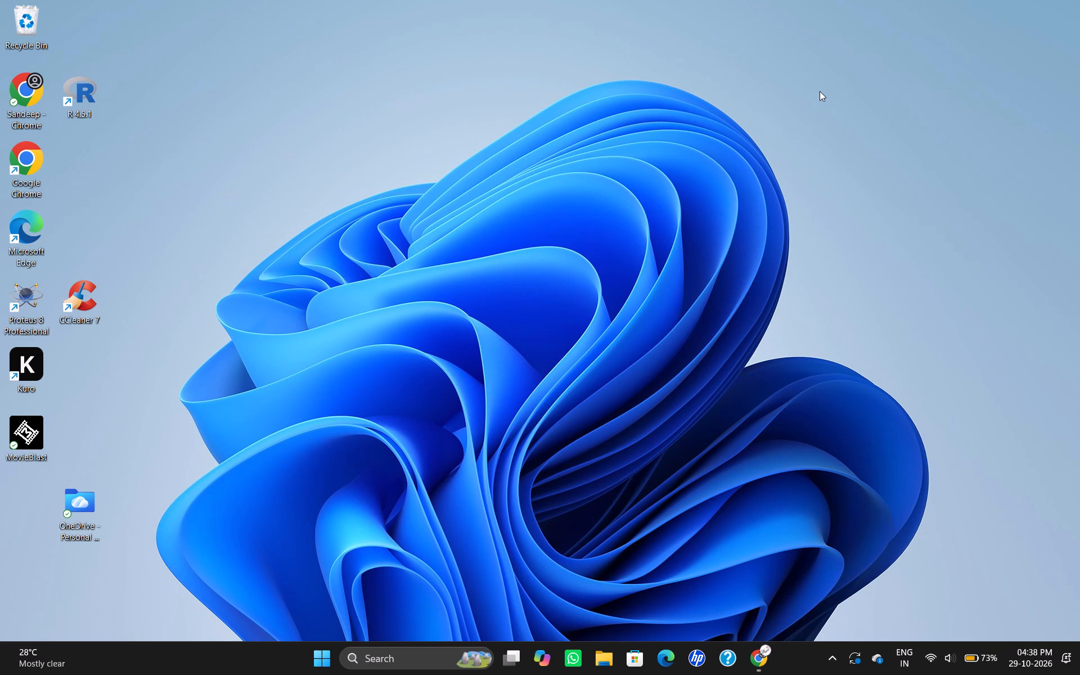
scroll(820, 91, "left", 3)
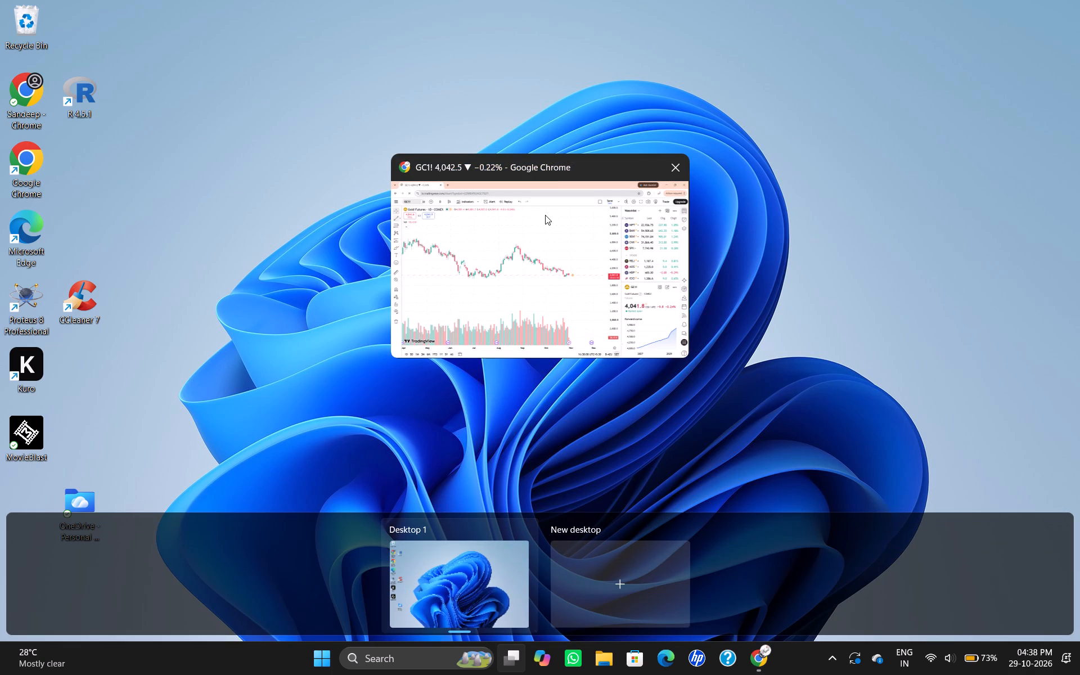
Return to the gold chart, dismiss the drawing-tools offer and sign in to TradingView with the suggested Google account.
left_click(545, 215)
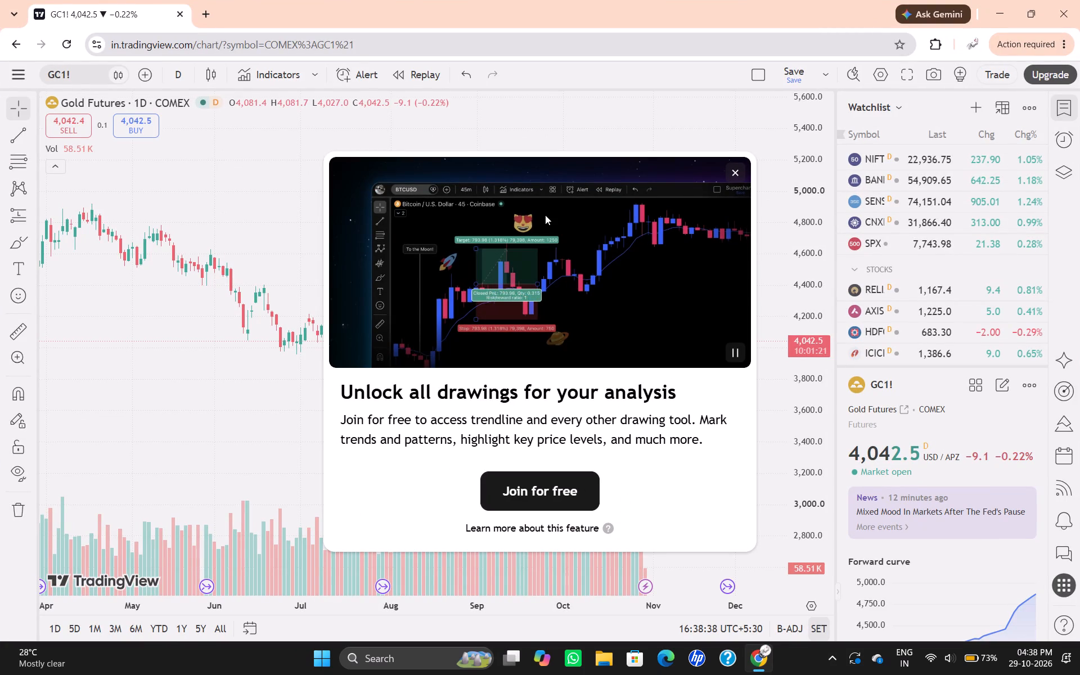
left_click(730, 177)
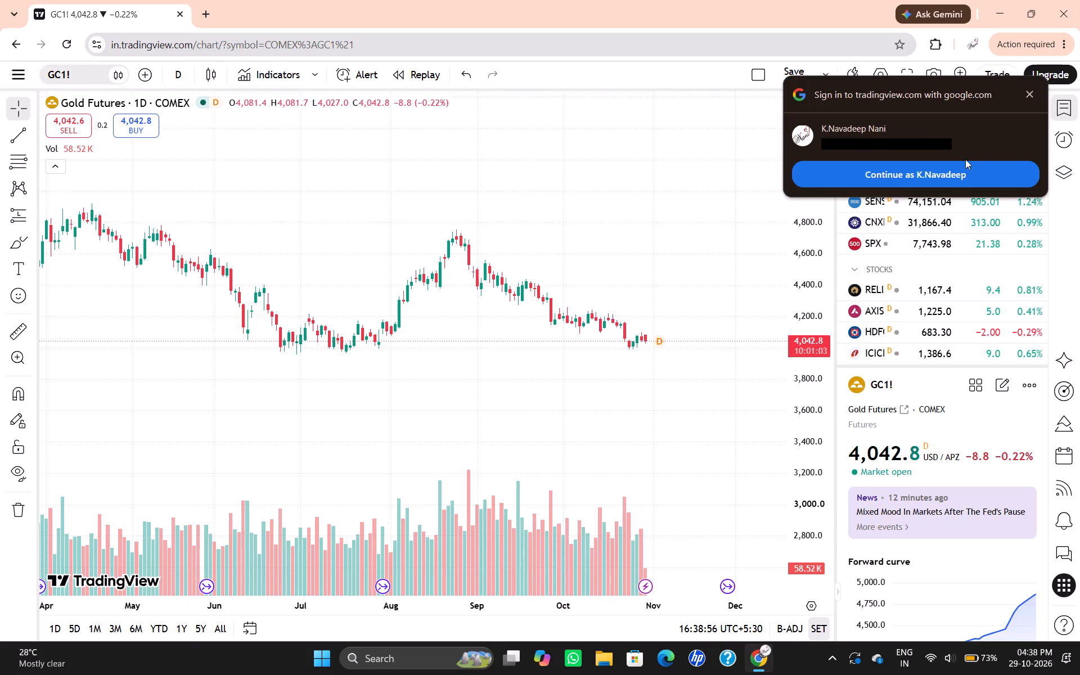
left_click(950, 174)
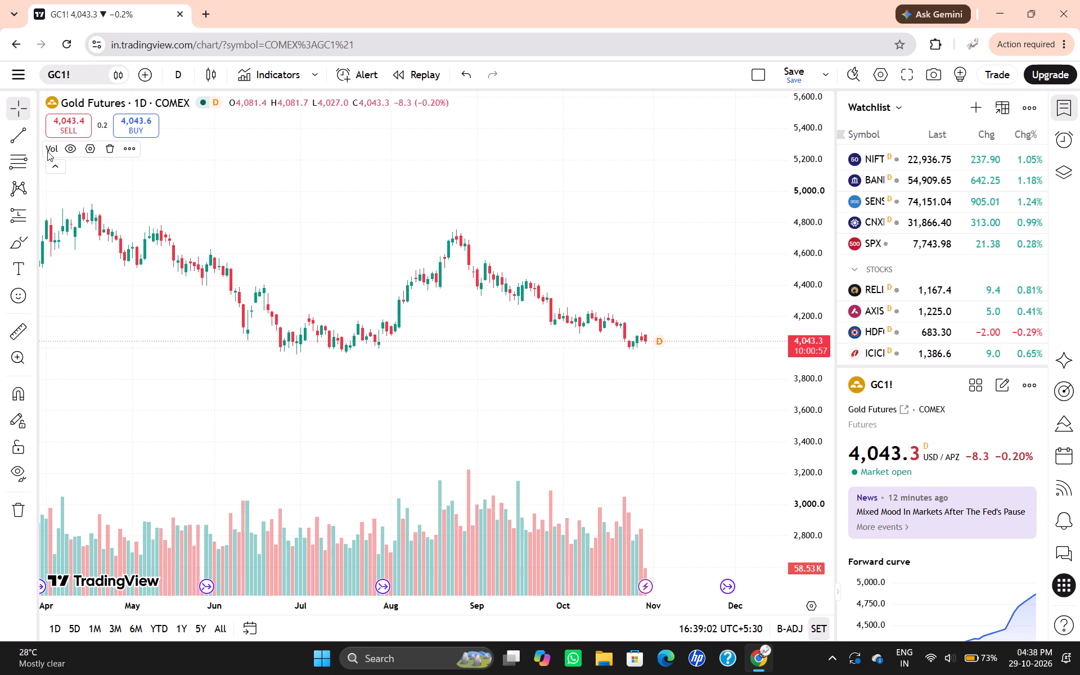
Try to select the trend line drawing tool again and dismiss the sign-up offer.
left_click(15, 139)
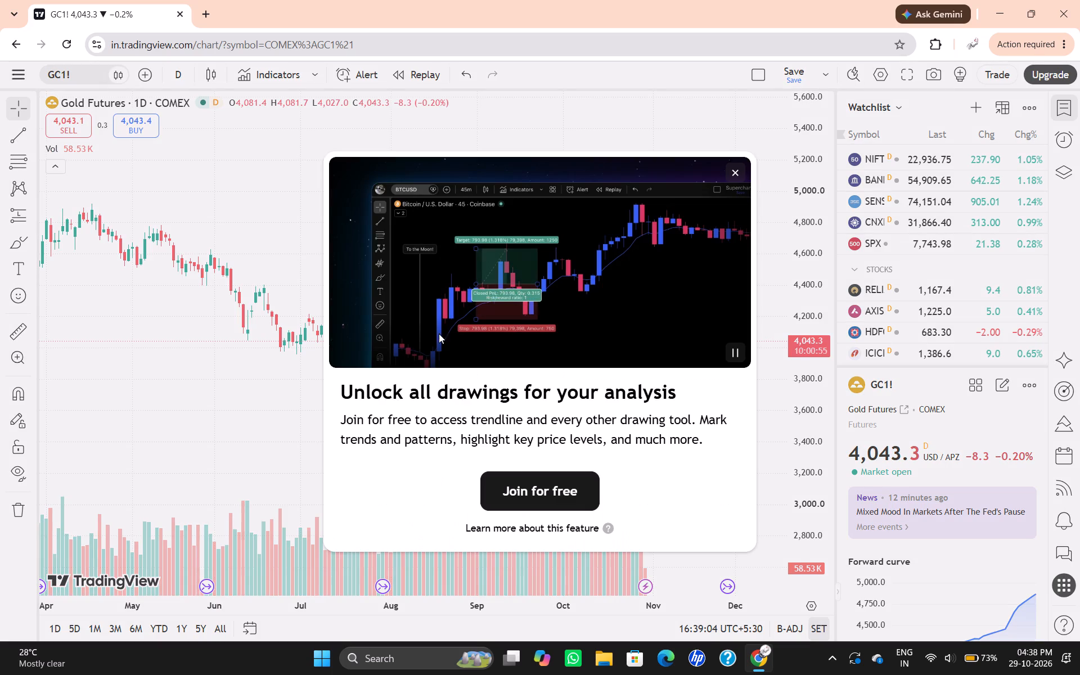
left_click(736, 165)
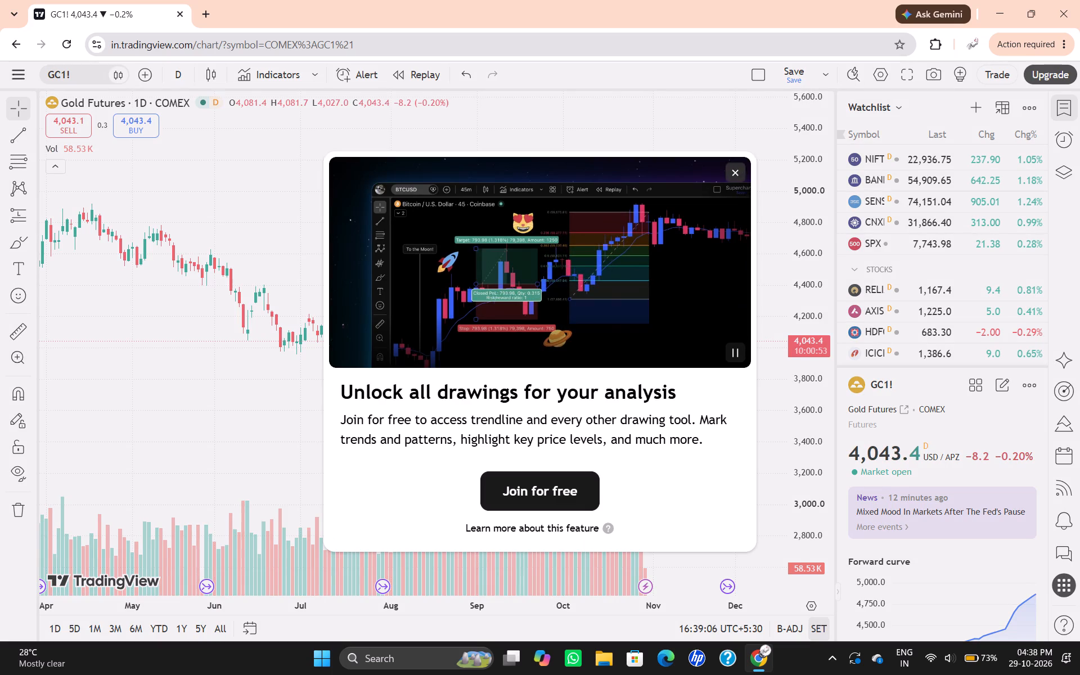
Draw a Fib retracement from about 4,672 on 18 August 2026 down to about 4,138 on 5 October 2026.
left_click(22, 160)
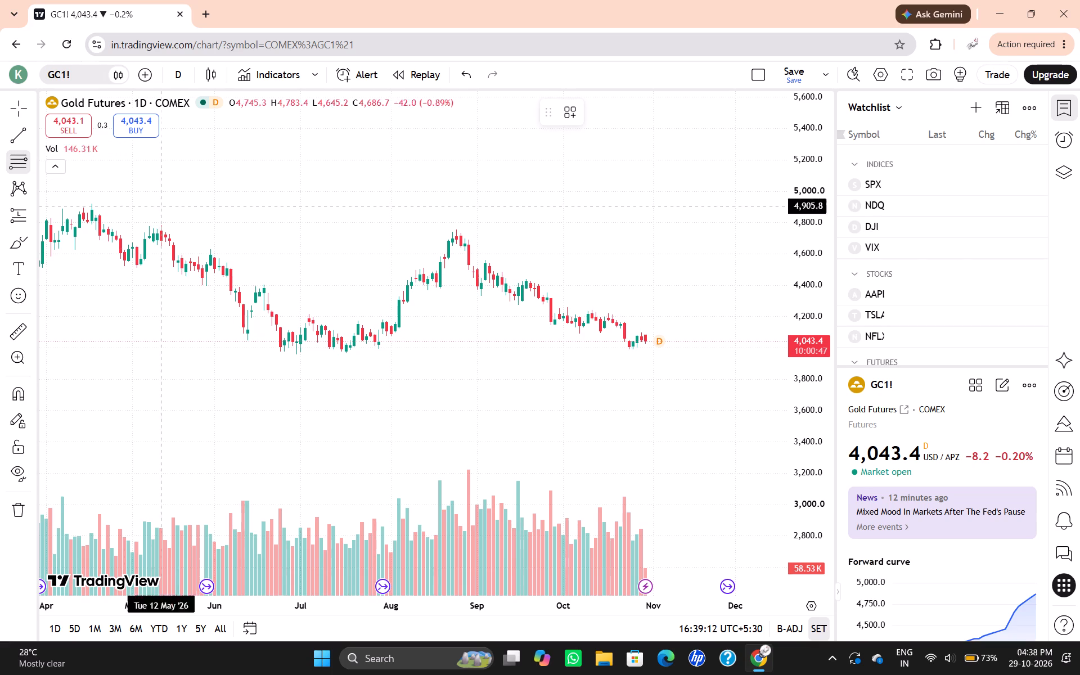
left_click(18, 161)
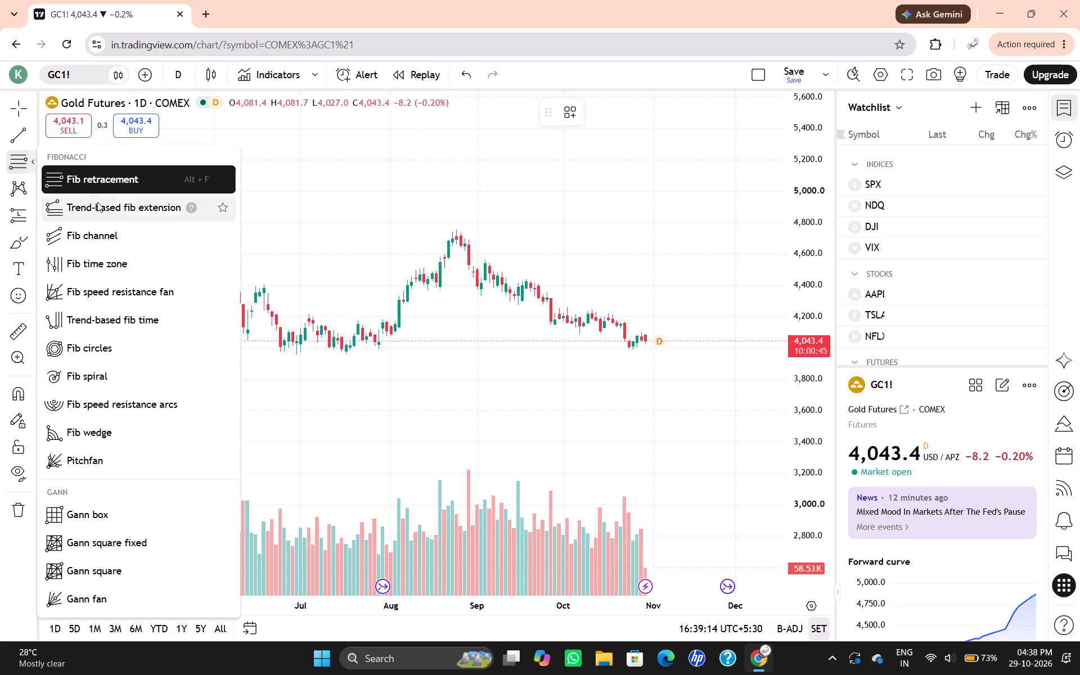
left_click(106, 189)
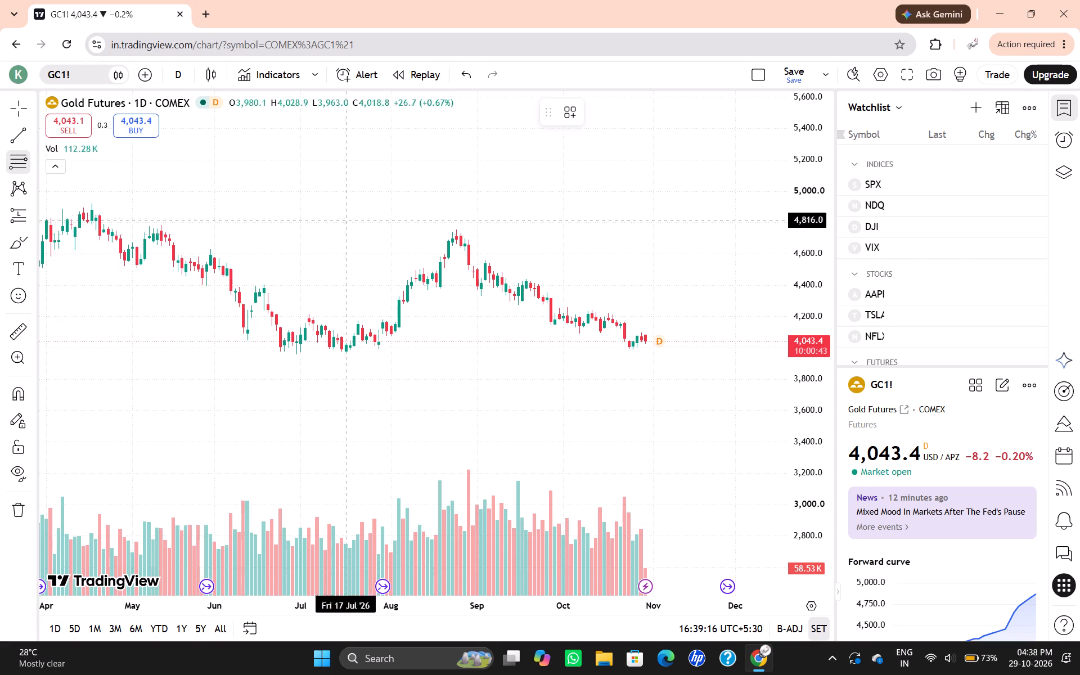
left_click_drag(436, 242, 578, 319)
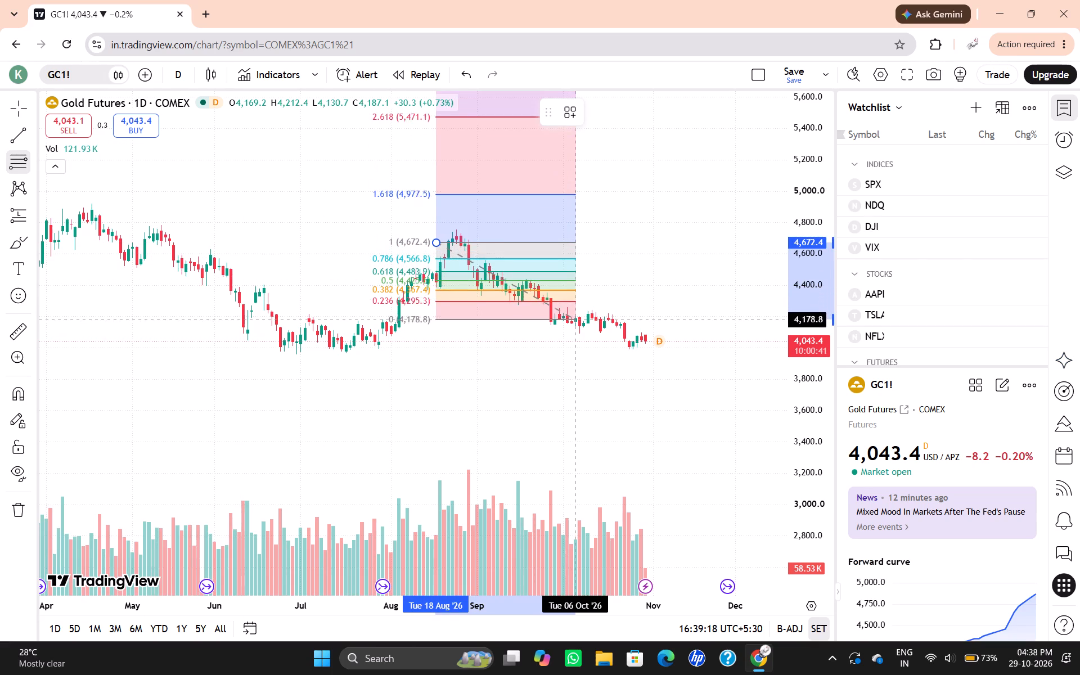
left_click_drag(578, 319, 544, 378)
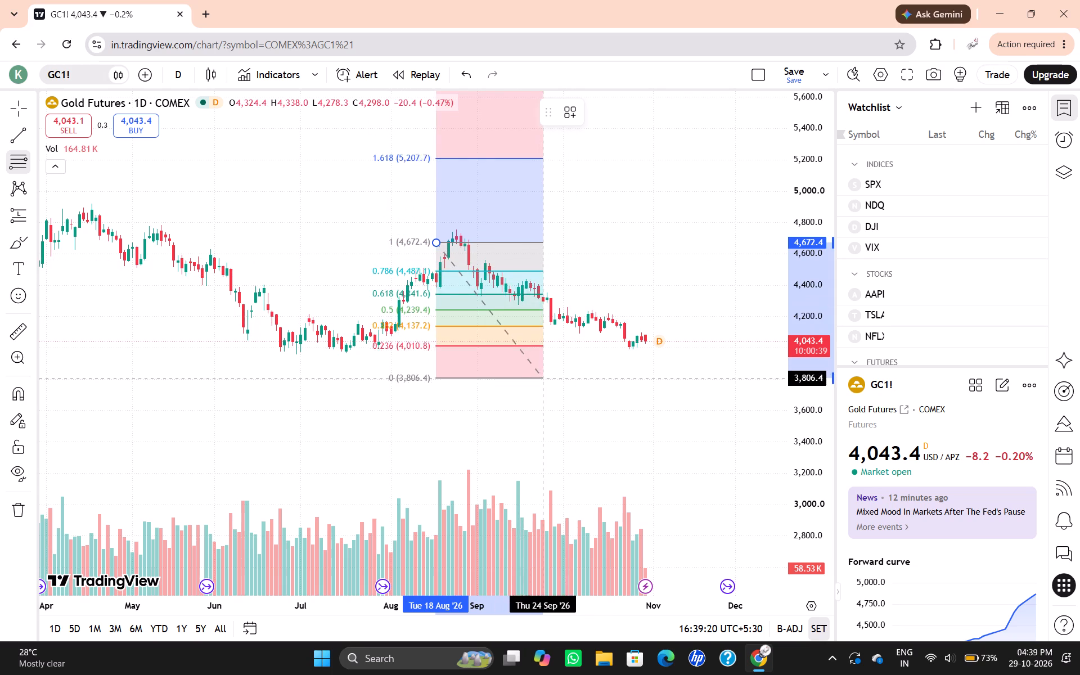
left_click_drag(544, 378, 579, 347)
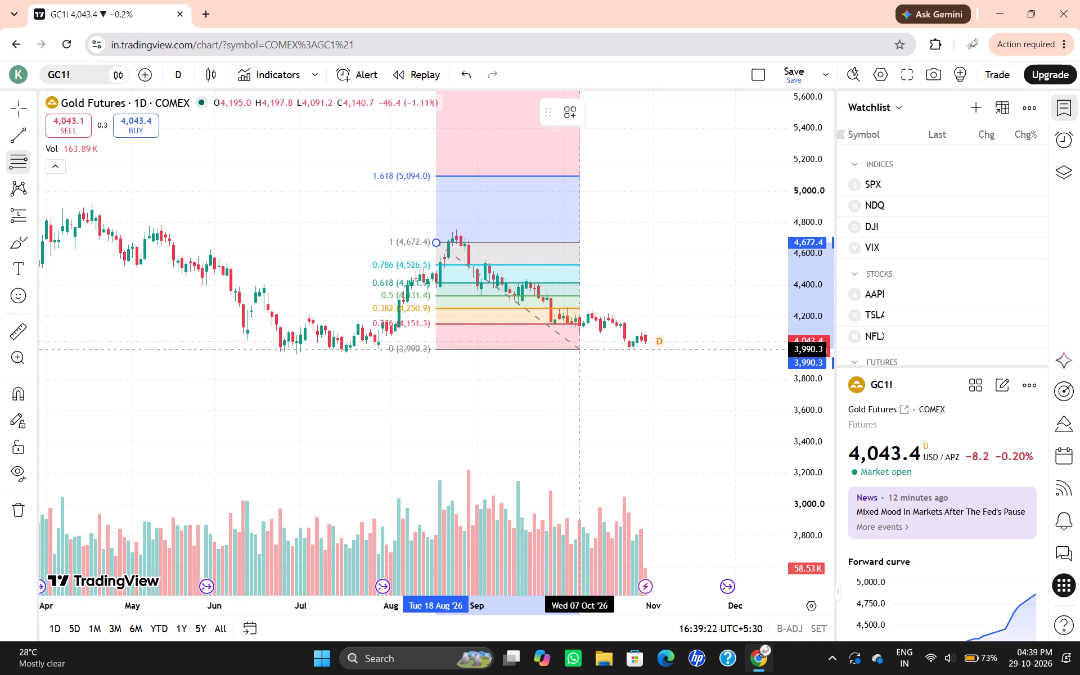
left_click_drag(579, 347, 514, 286)
left_click(514, 286)
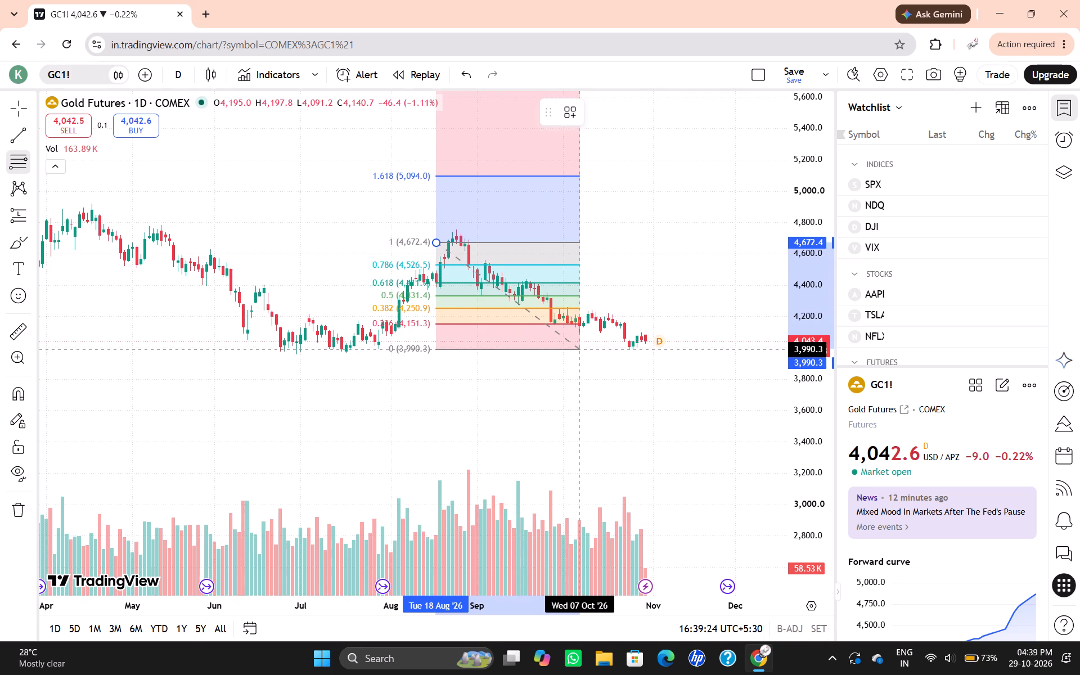
key("BackSpace")
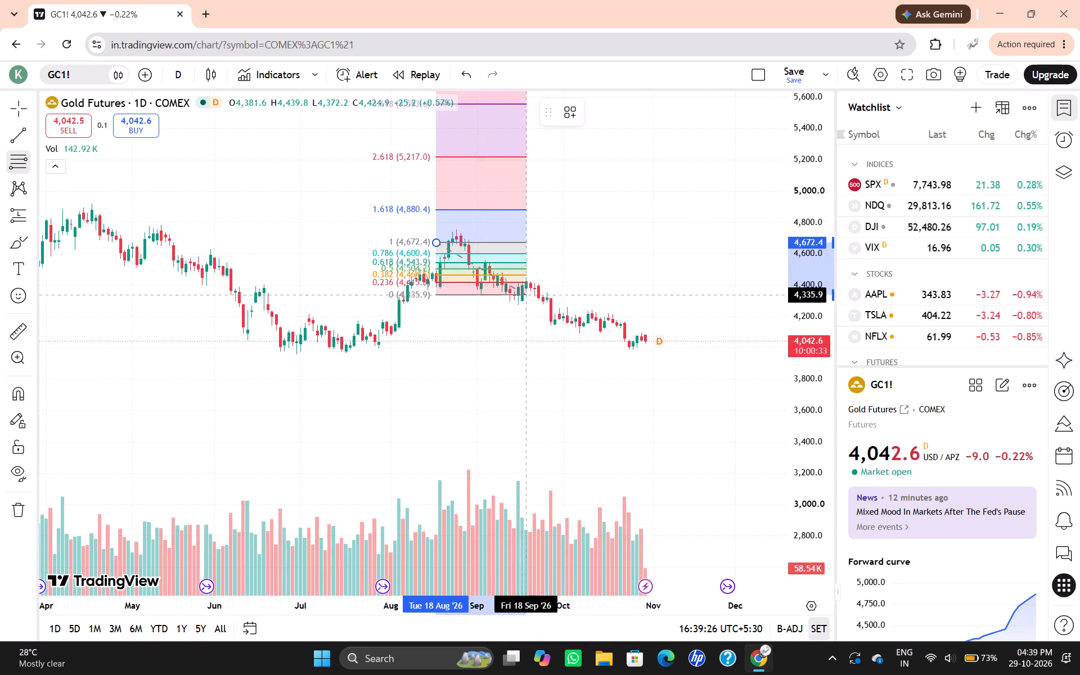
left_click(570, 326)
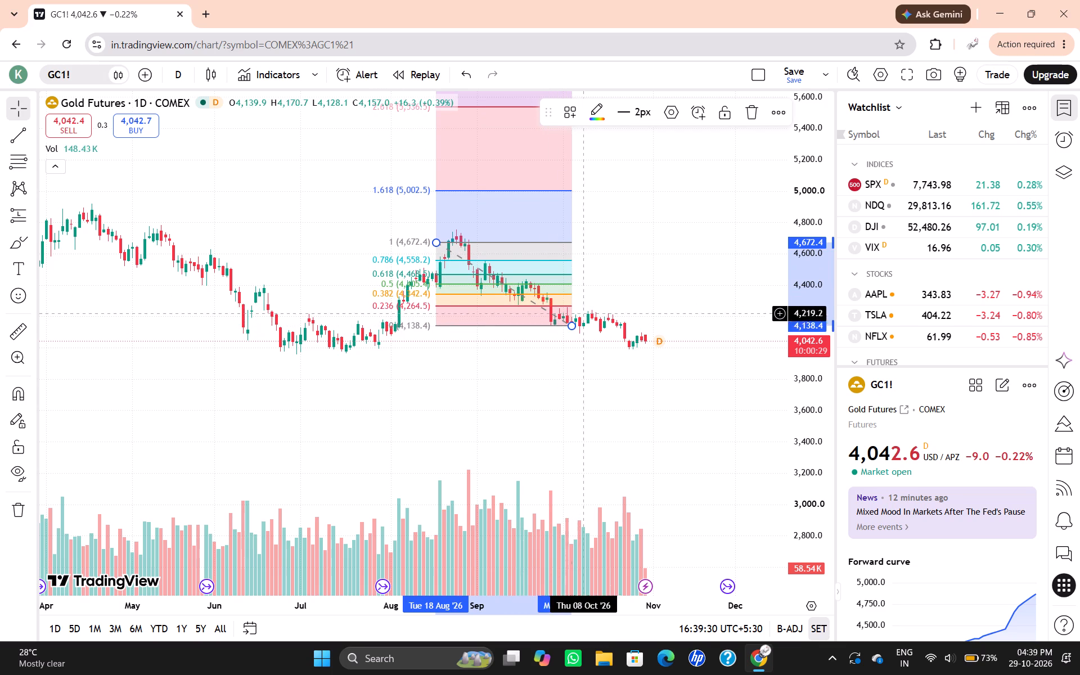
left_click(637, 261)
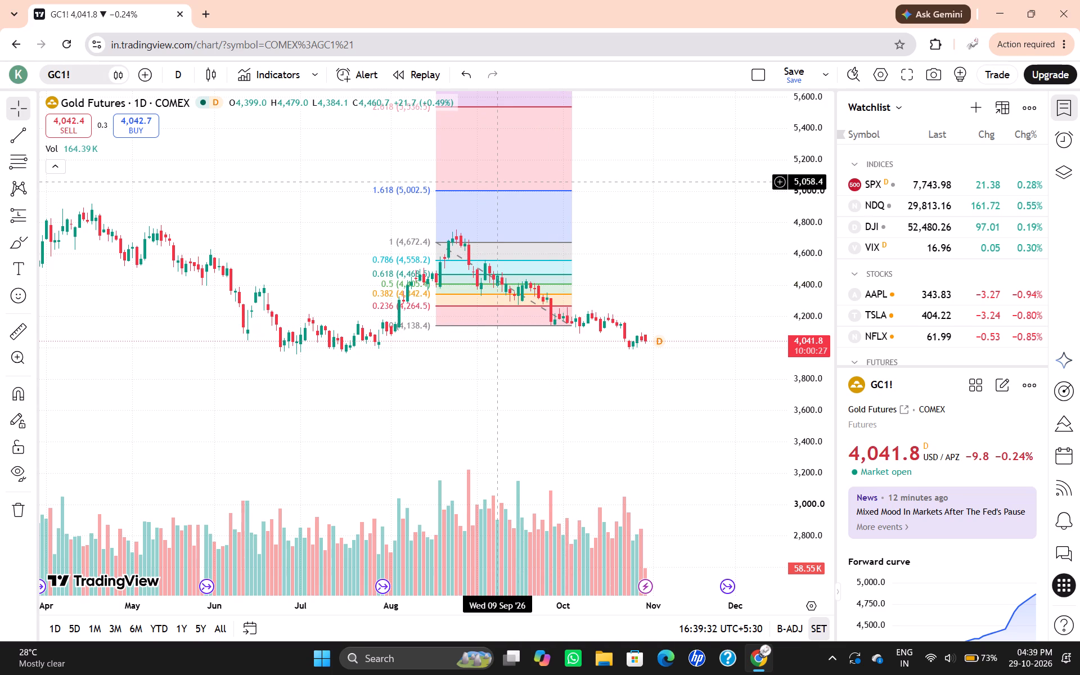
Move the whole Fib retracement so it runs from about 4,690 on 25 August to about 4,156 on 12 October 2026.
scroll(496, 182, "up", 1)
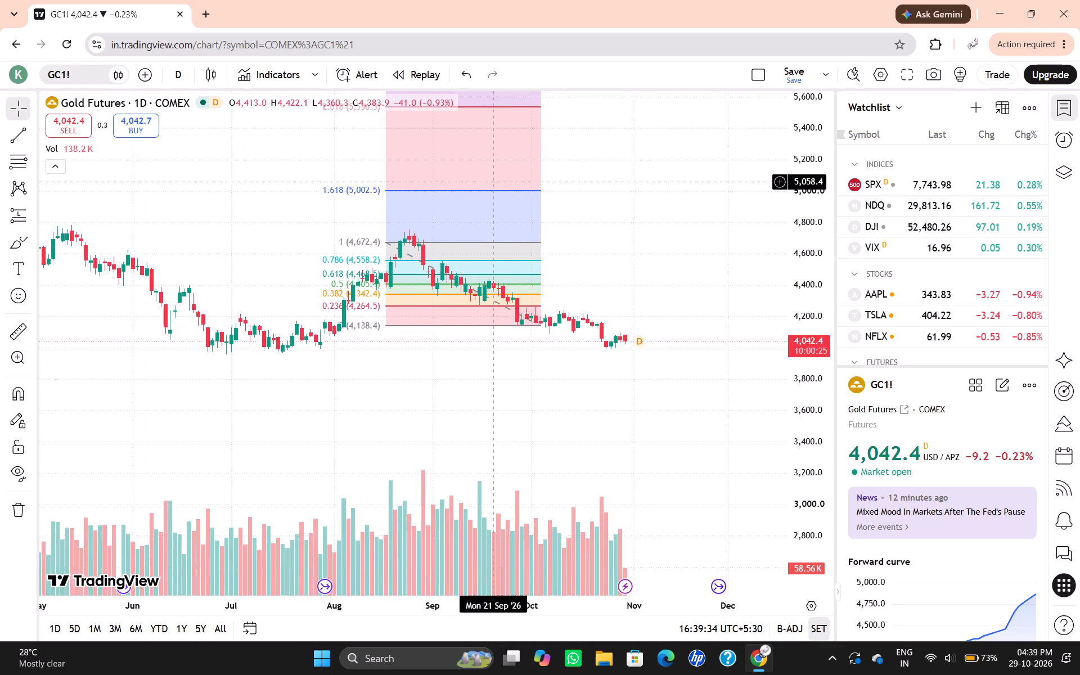
scroll(496, 182, "up", 1)
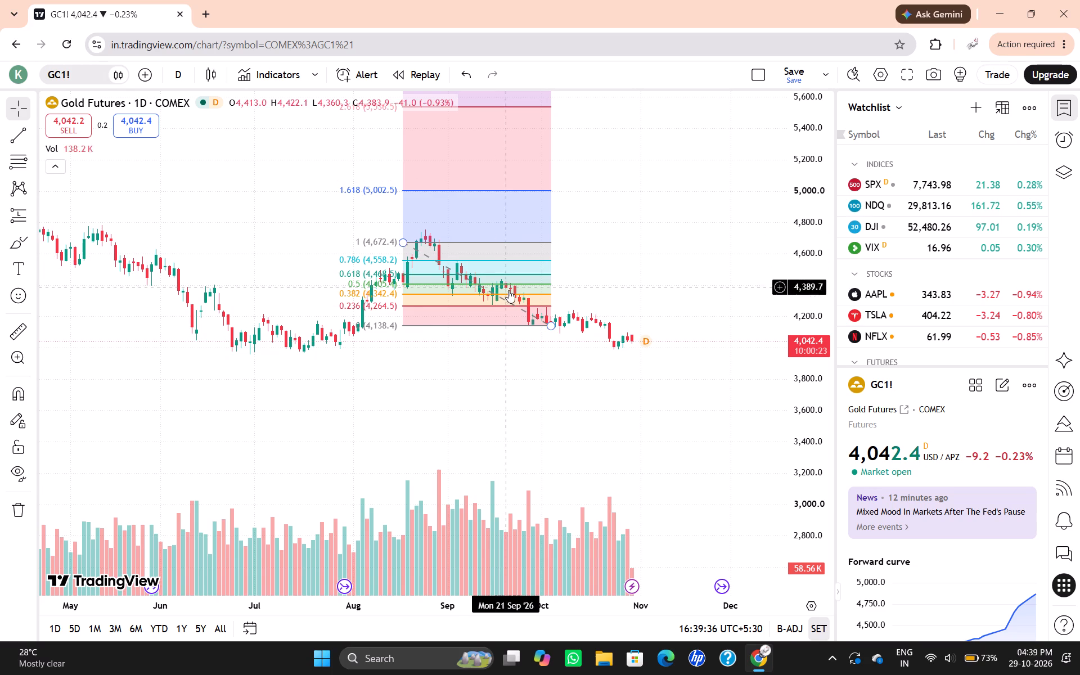
left_click_drag(626, 277, 613, 416)
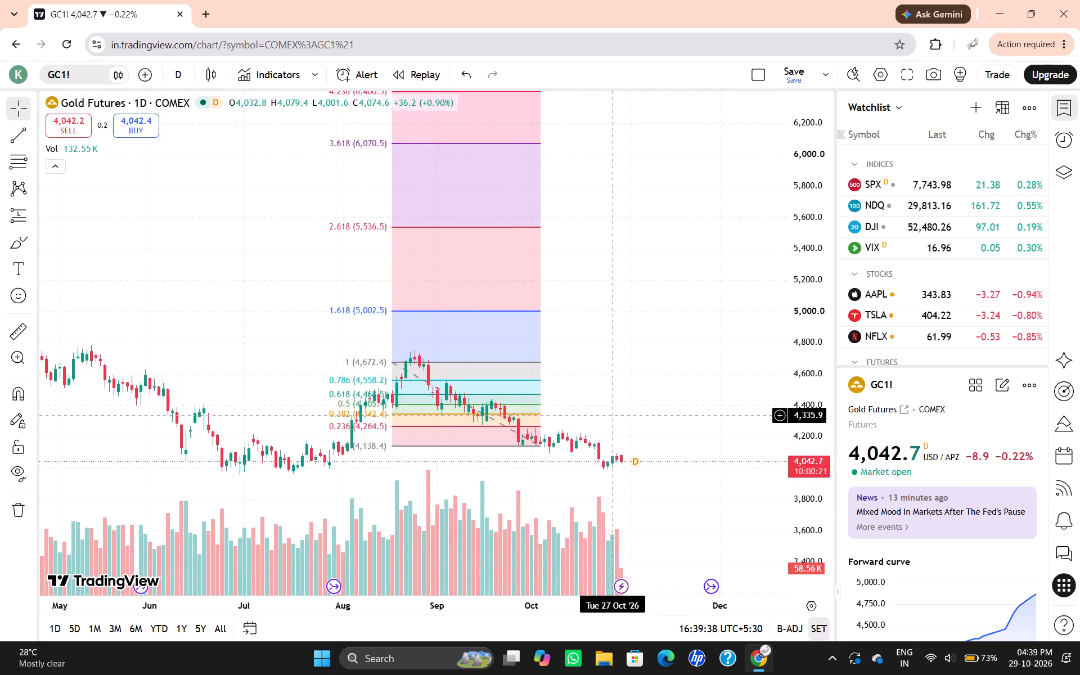
left_click_drag(613, 416, 636, 443)
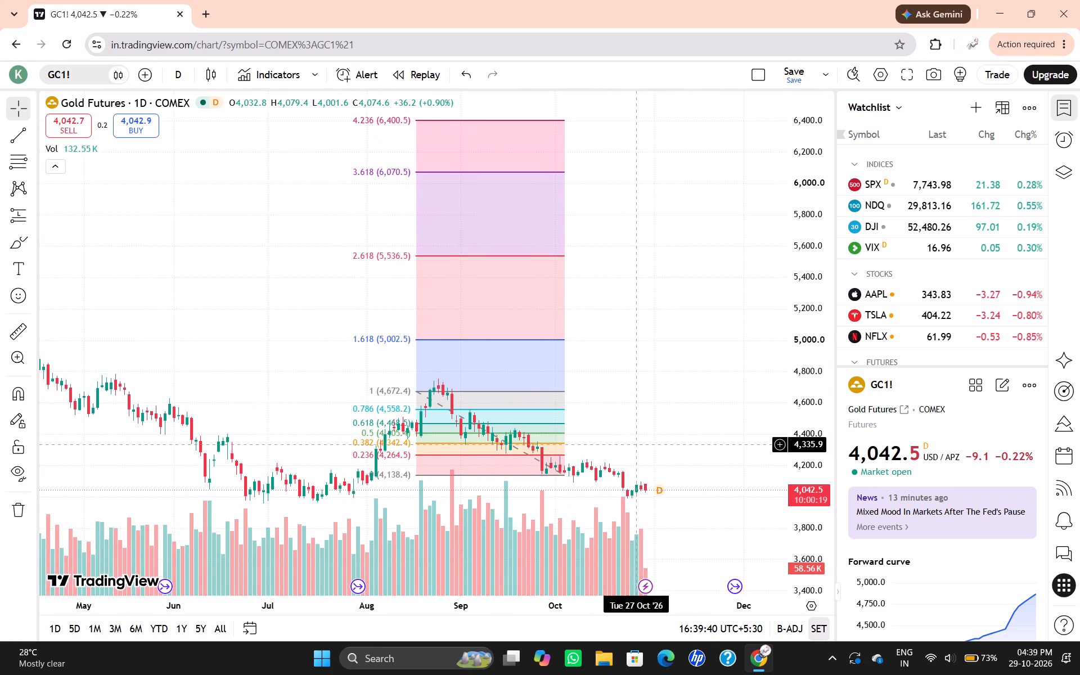
left_click_drag(636, 443, 638, 440)
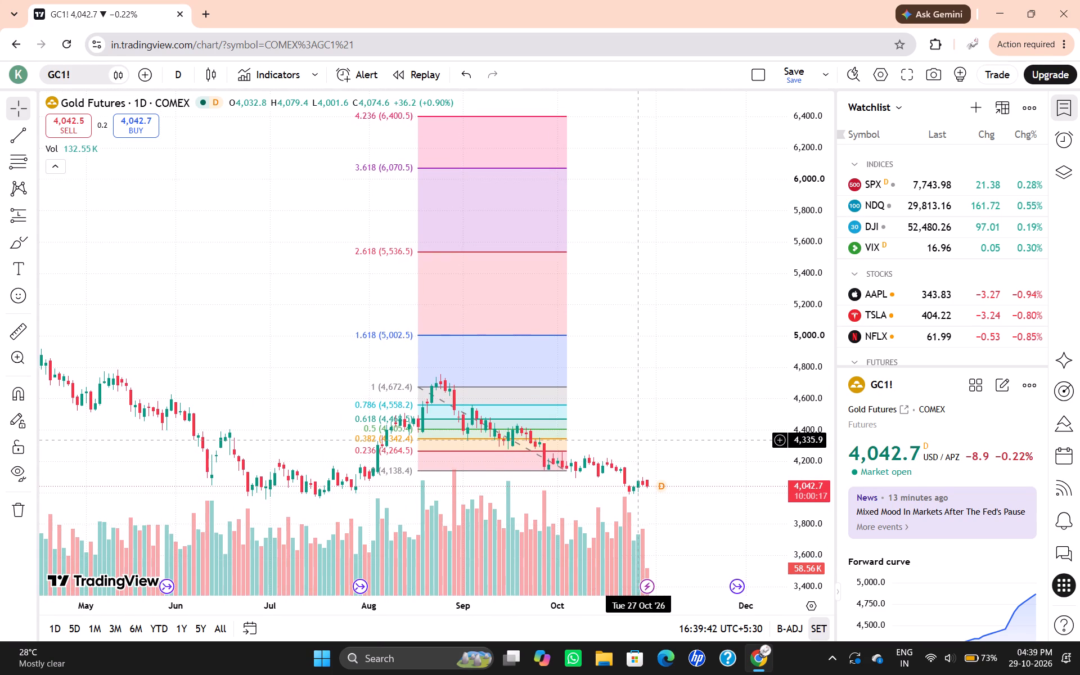
left_click_drag(638, 440, 636, 443)
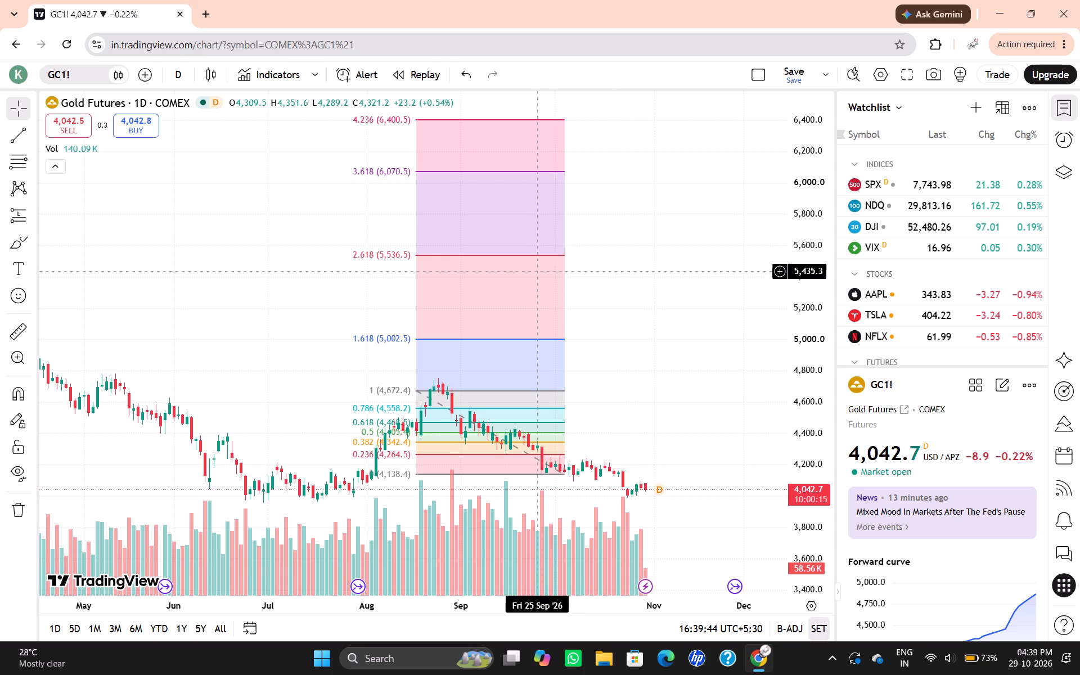
left_click(535, 258)
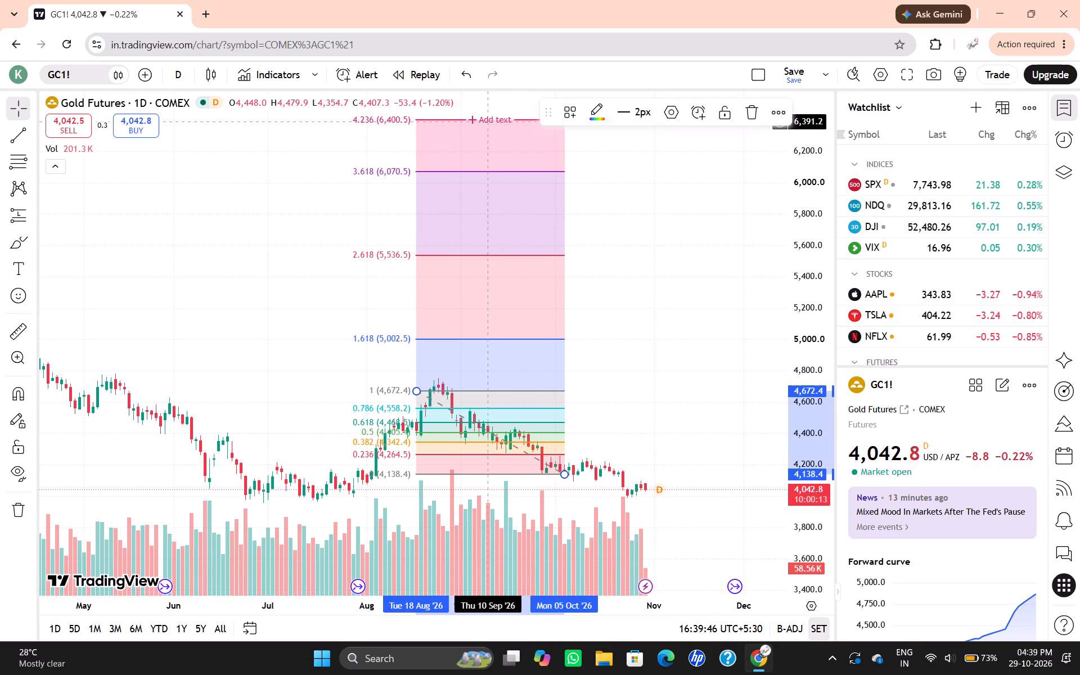
left_click_drag(489, 121, 510, 174)
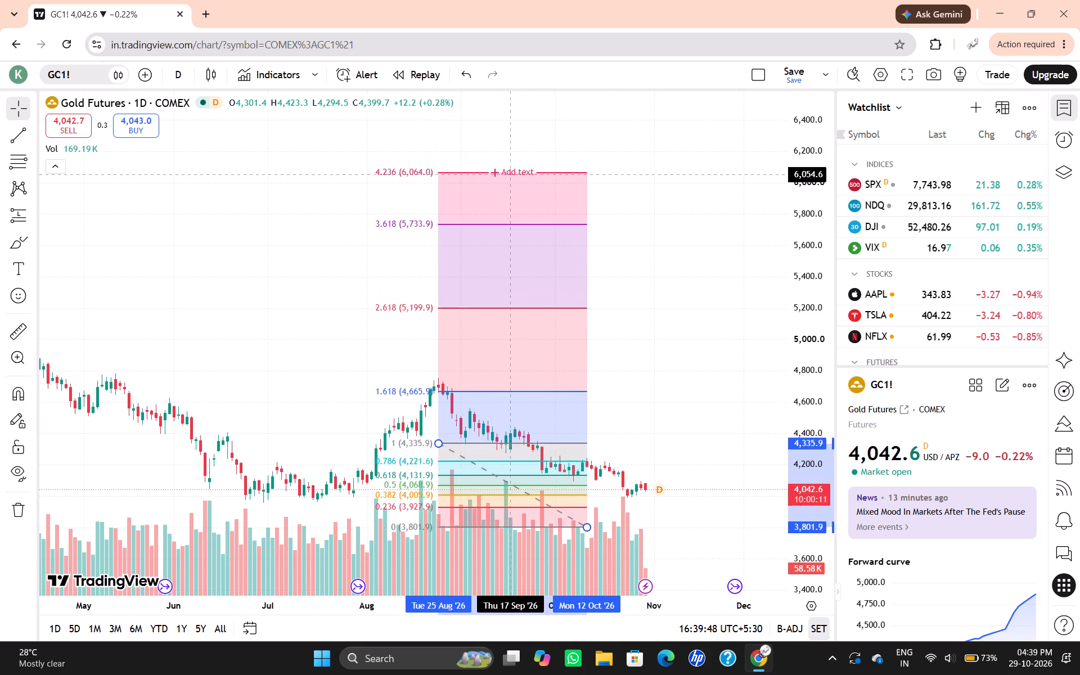
left_click_drag(510, 174, 507, 123)
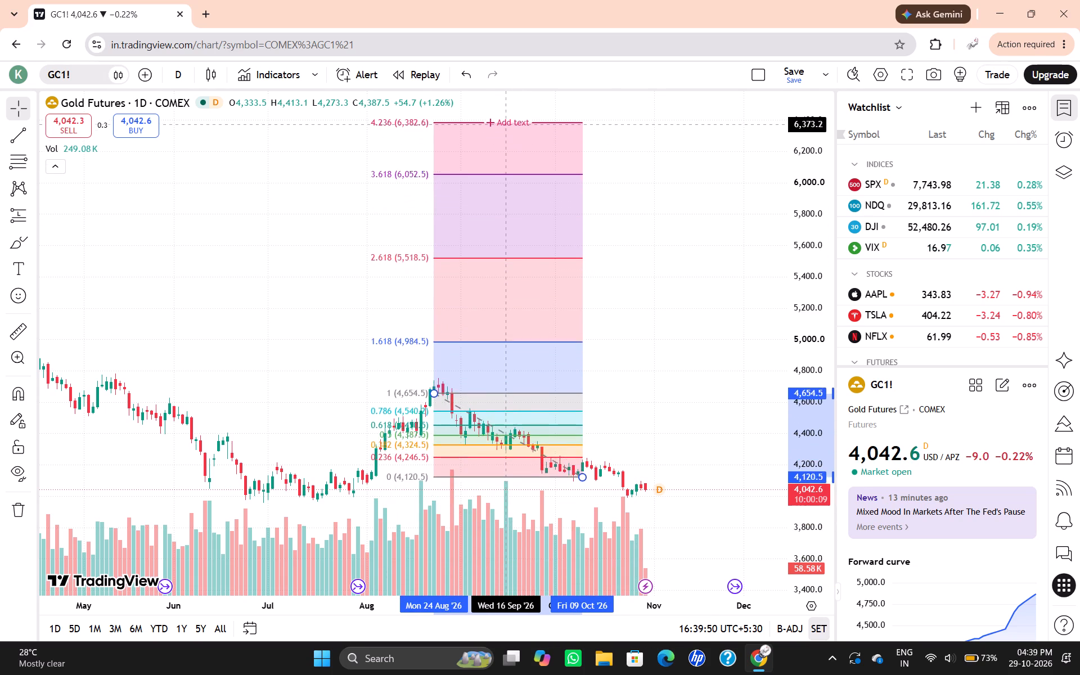
left_click_drag(507, 123, 510, 118)
left_click(652, 291)
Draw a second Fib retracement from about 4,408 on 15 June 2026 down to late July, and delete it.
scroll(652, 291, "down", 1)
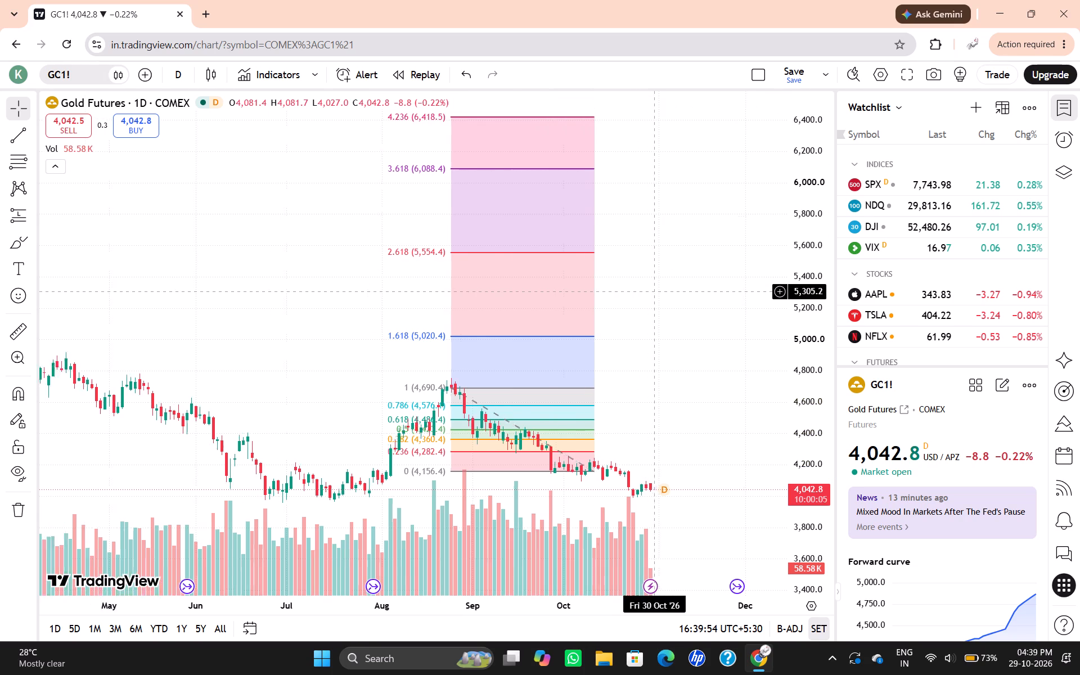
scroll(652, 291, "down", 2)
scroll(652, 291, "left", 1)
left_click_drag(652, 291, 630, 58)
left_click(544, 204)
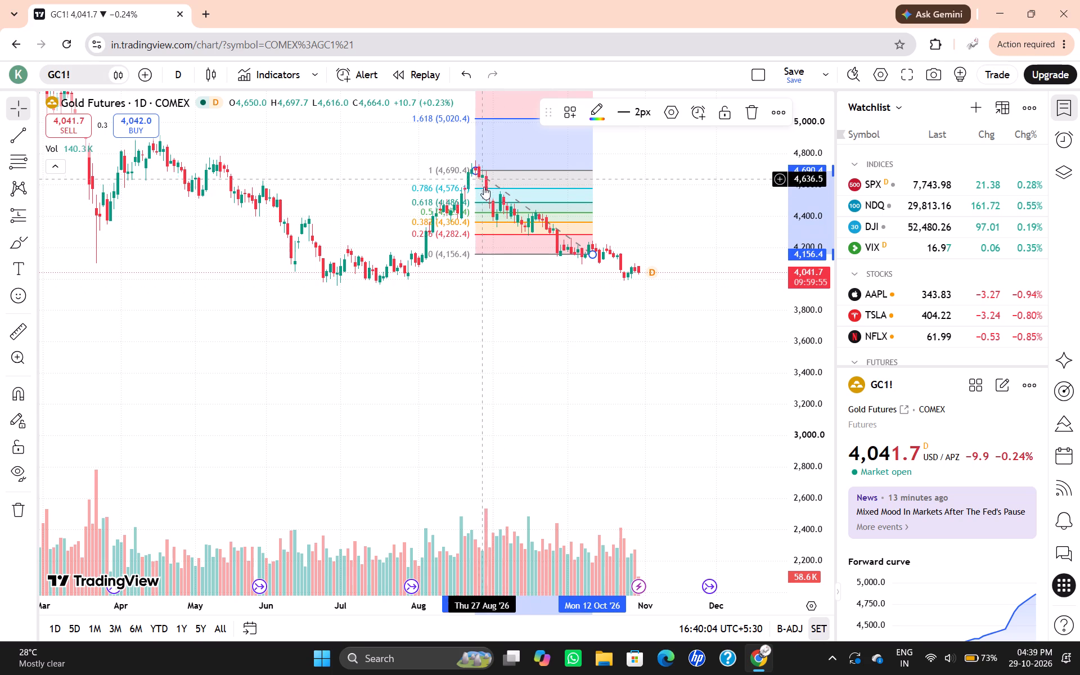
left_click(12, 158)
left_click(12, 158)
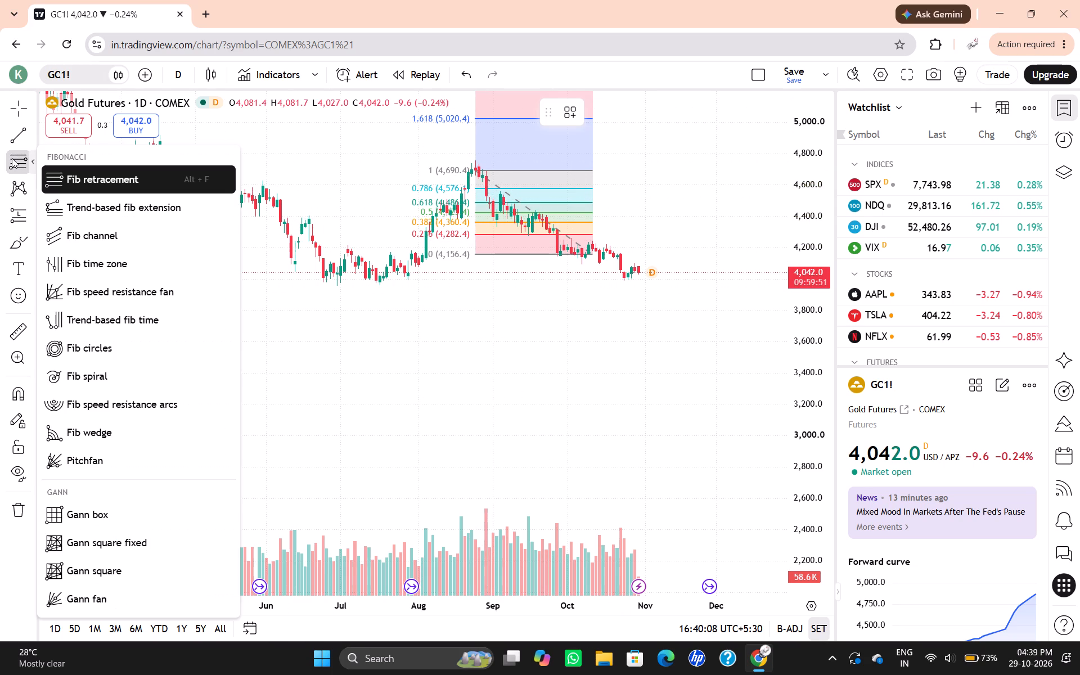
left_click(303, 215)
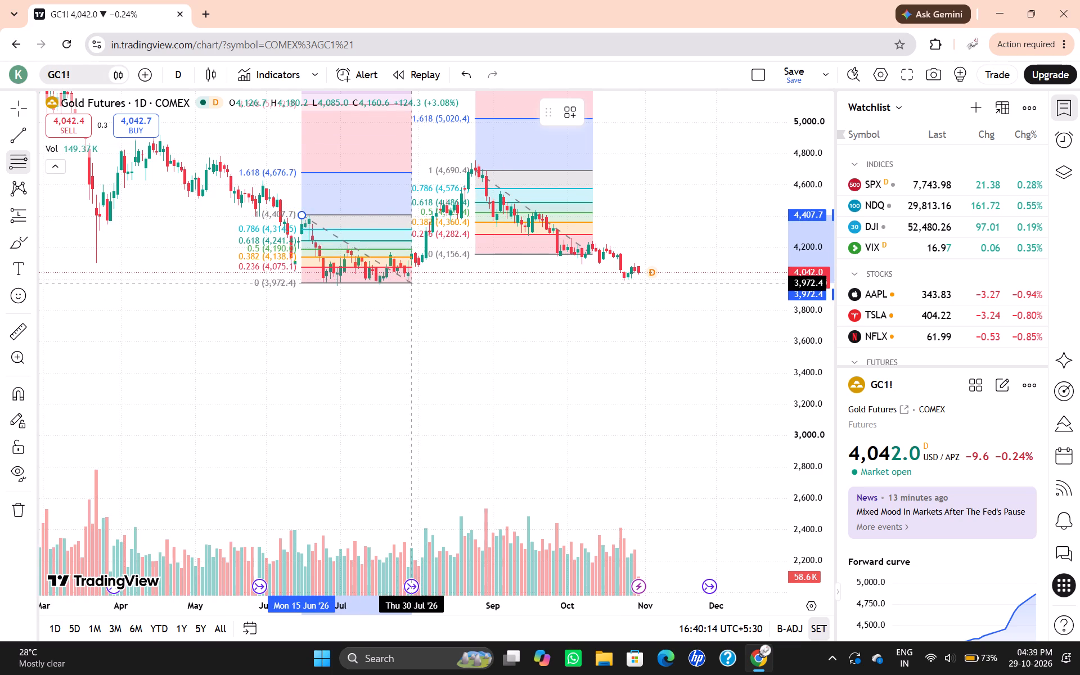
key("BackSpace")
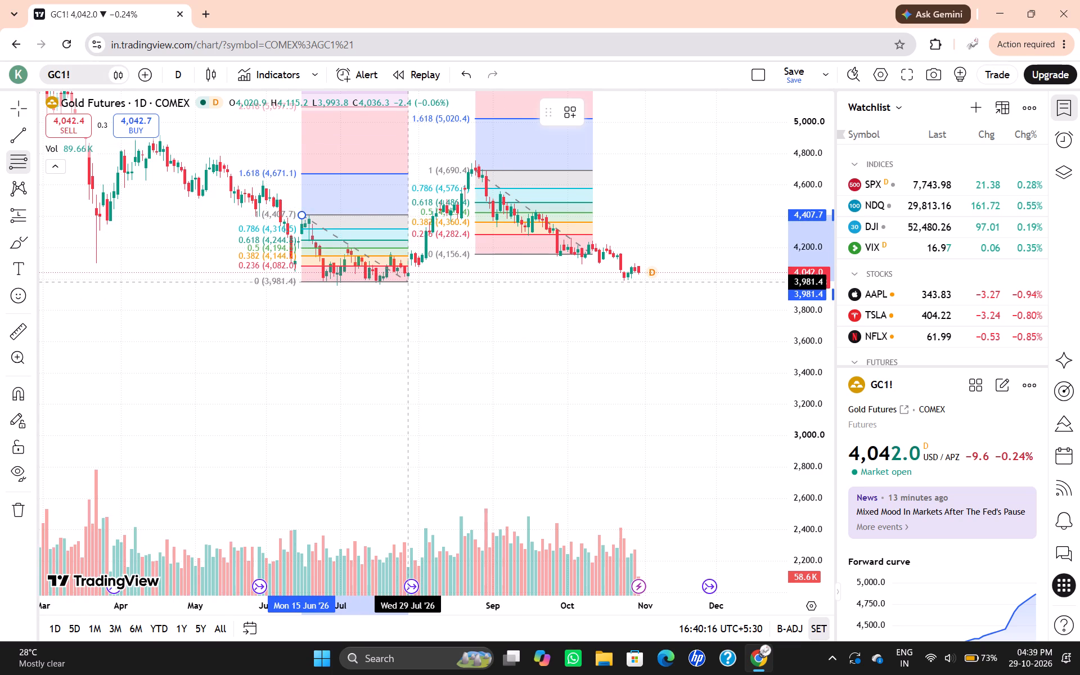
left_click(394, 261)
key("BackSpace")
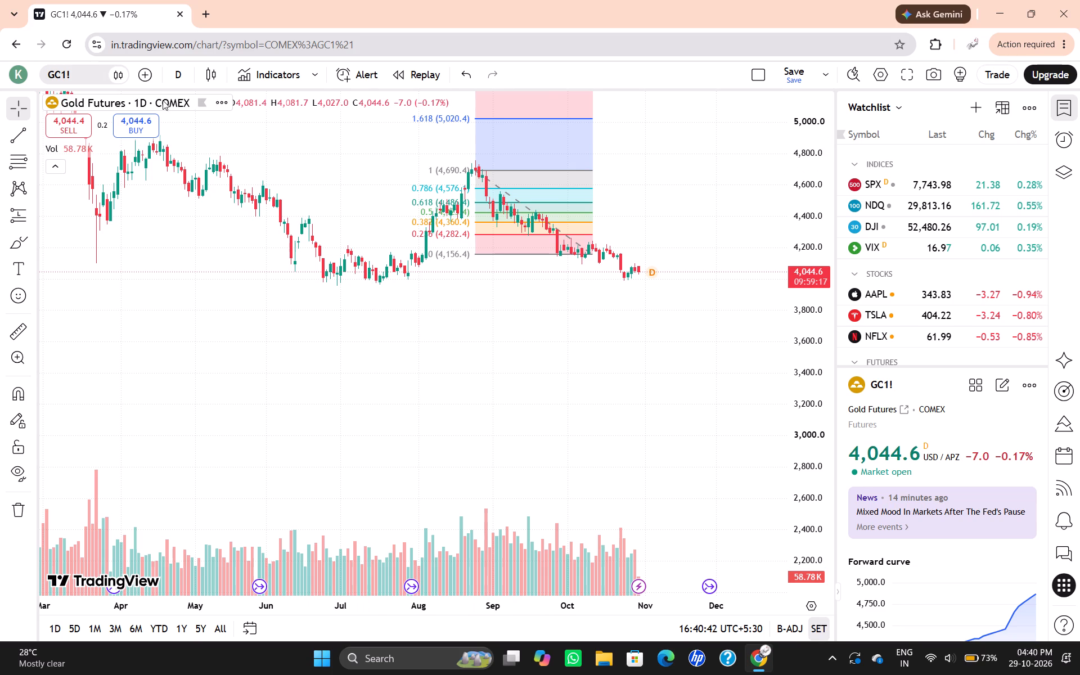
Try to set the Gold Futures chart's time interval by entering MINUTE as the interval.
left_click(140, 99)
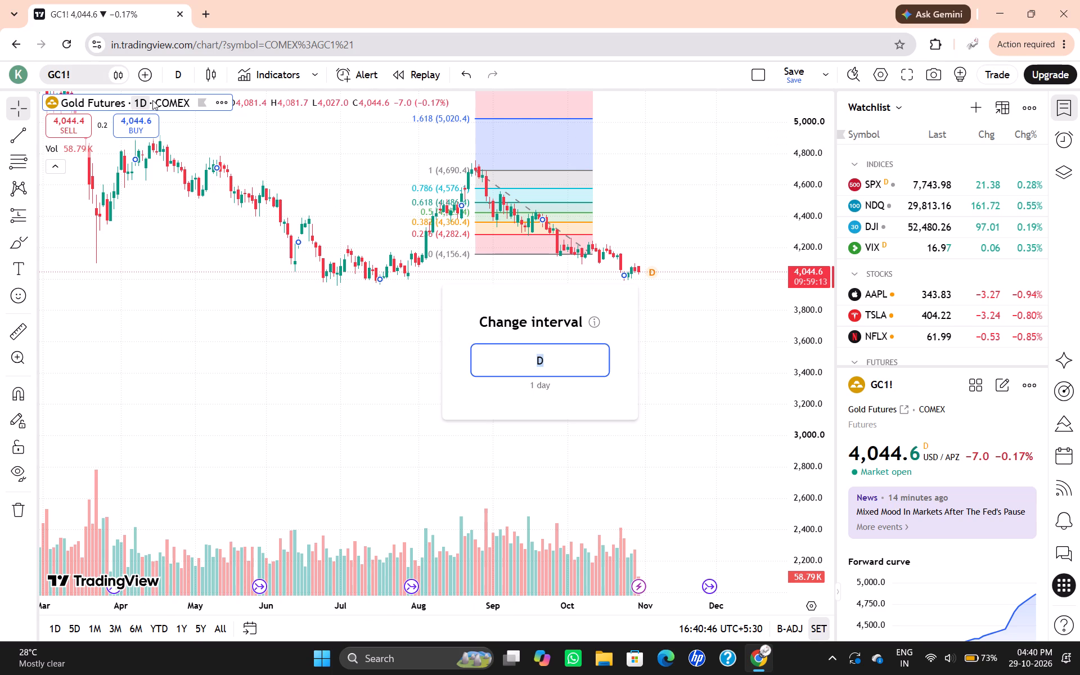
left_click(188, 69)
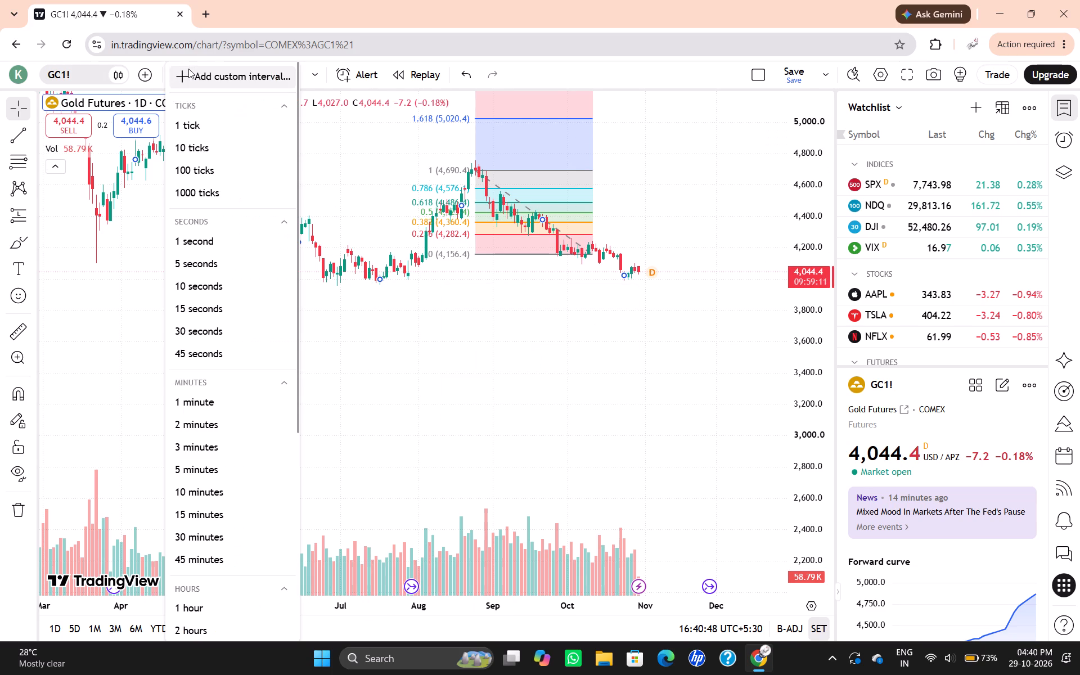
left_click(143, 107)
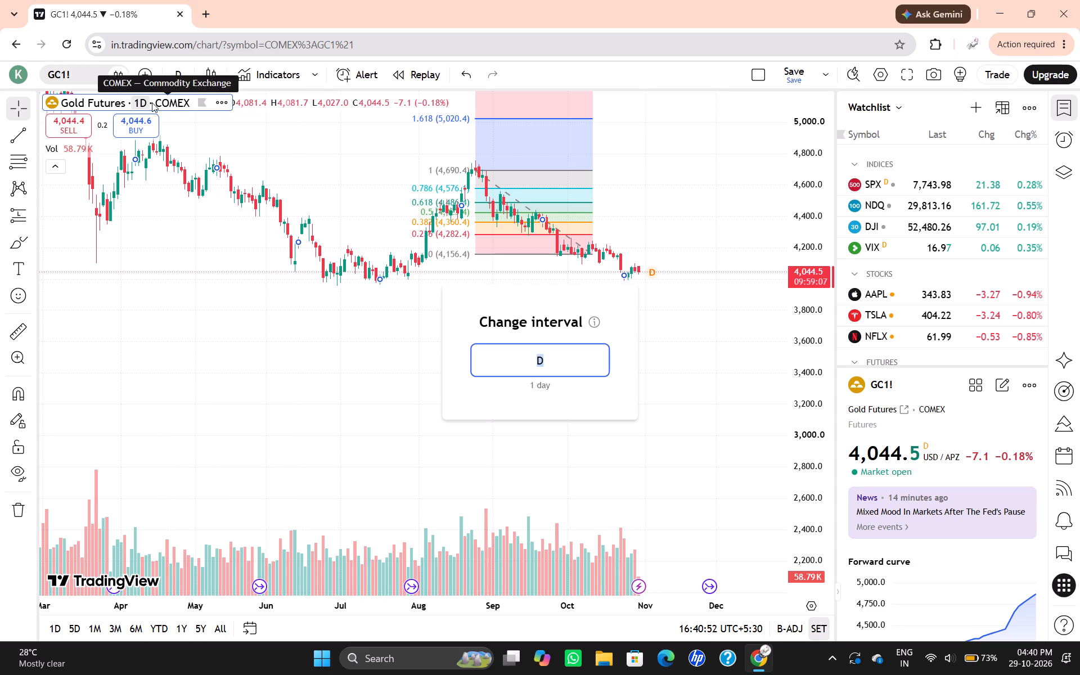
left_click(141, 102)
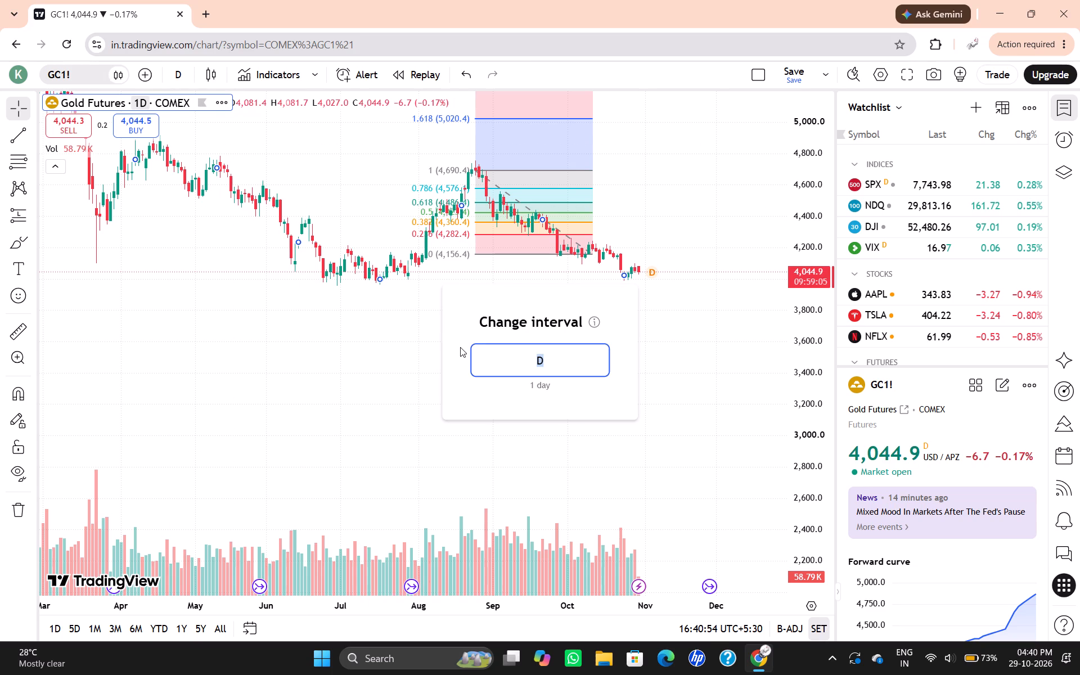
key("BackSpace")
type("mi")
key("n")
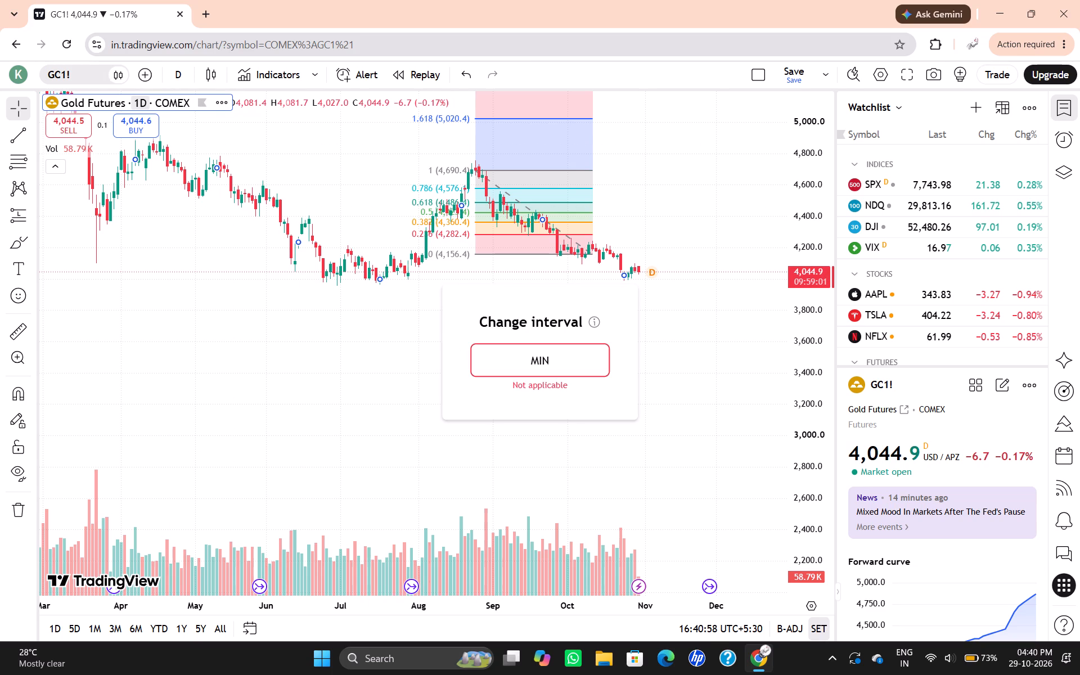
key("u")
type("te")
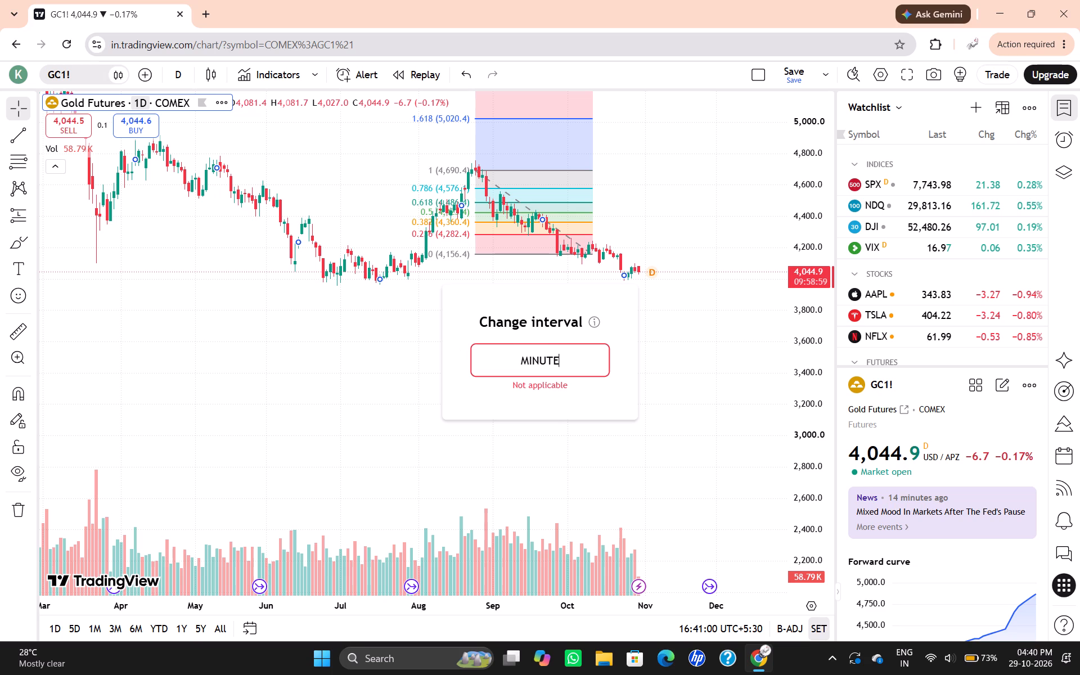
Set the Gold Futures chart's time interval to 30 minutes.
left_click(146, 109)
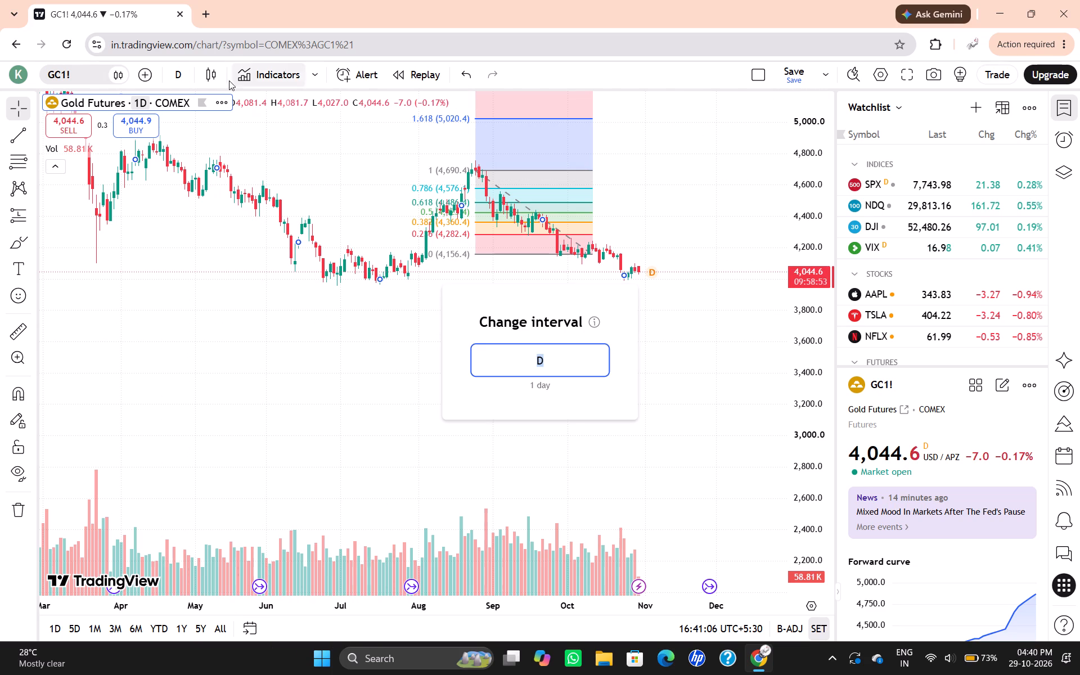
left_click(172, 74)
left_click(146, 74)
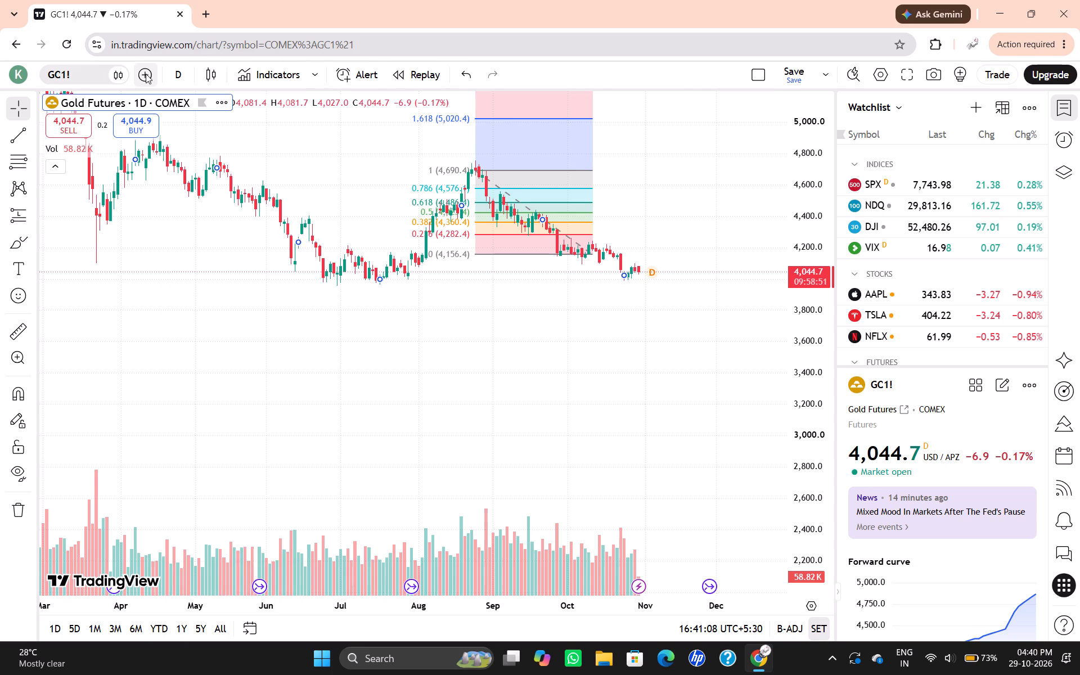
left_click(177, 74)
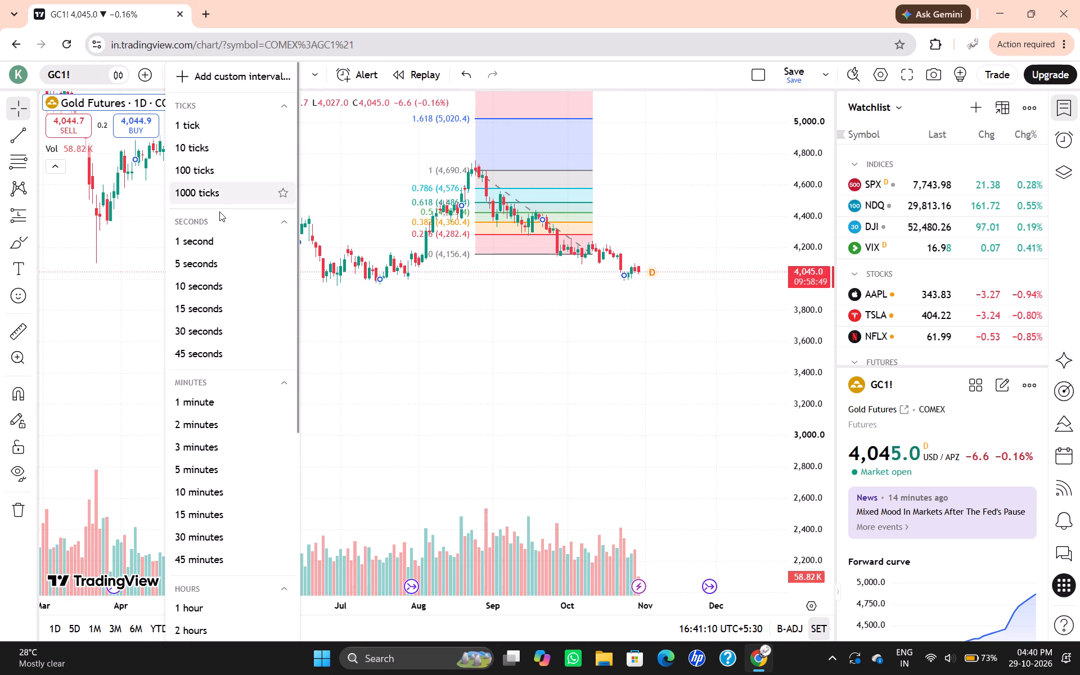
left_click(214, 533)
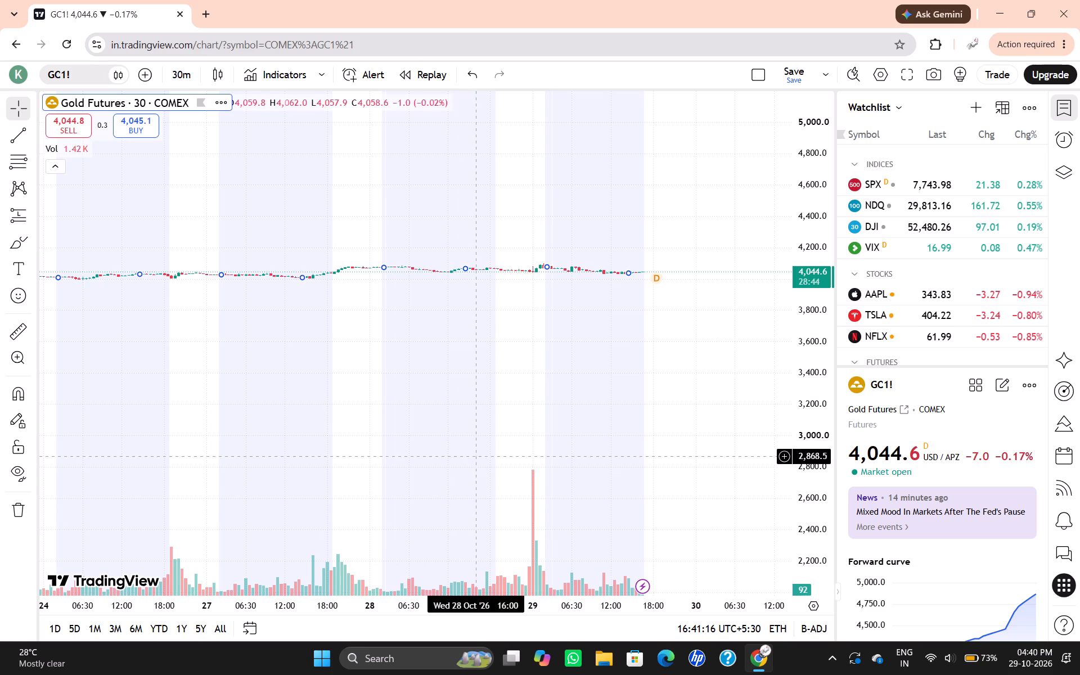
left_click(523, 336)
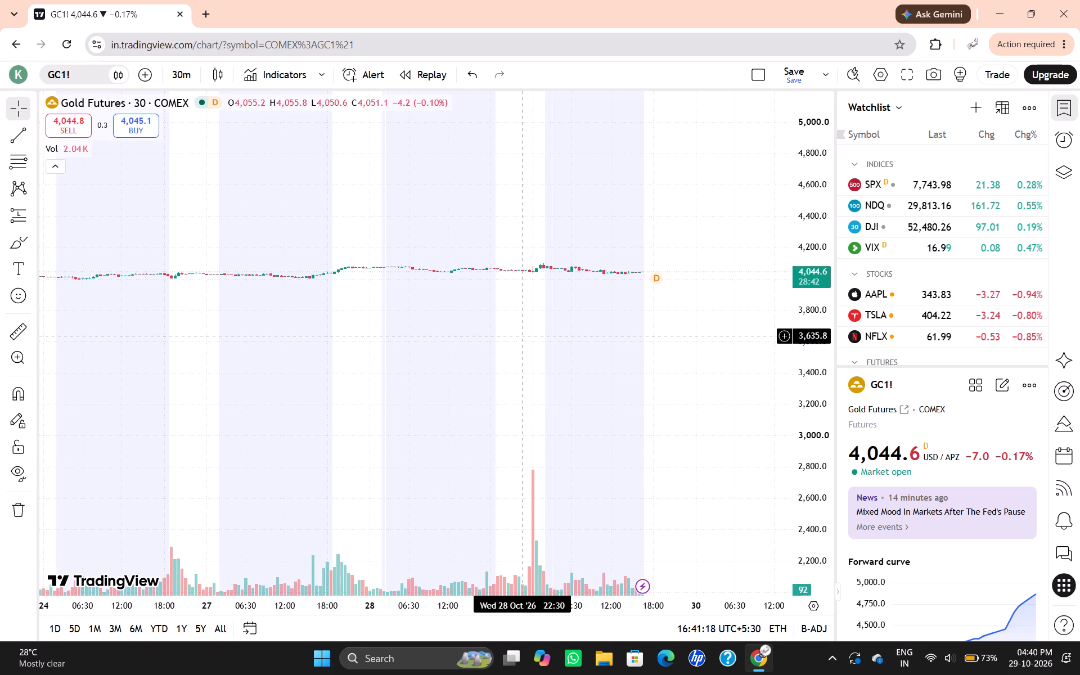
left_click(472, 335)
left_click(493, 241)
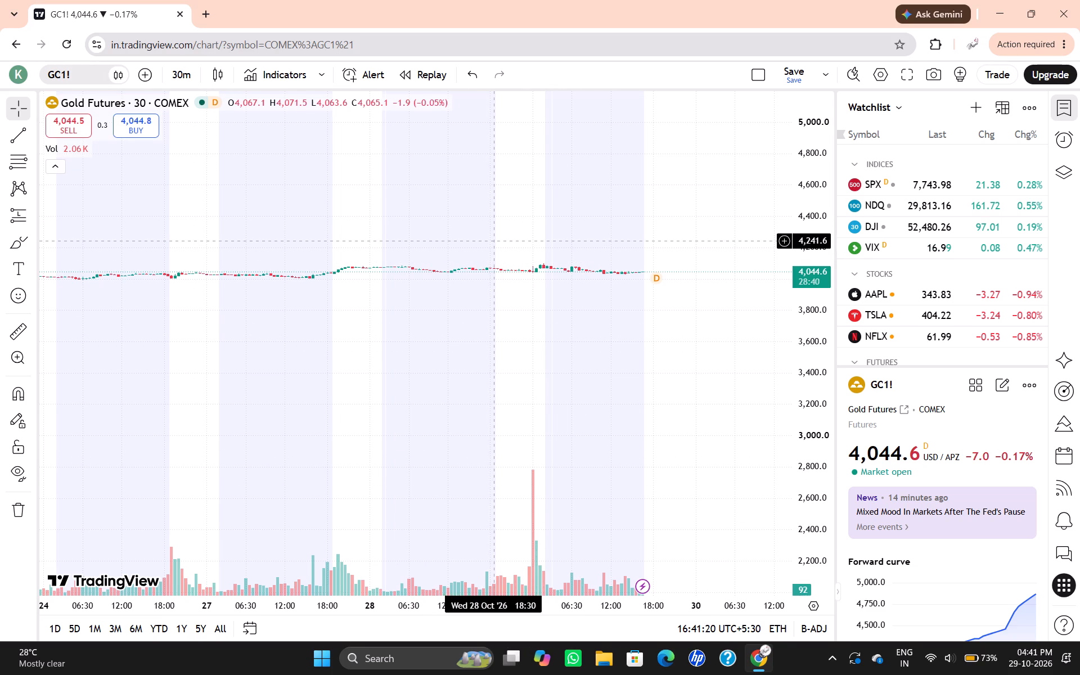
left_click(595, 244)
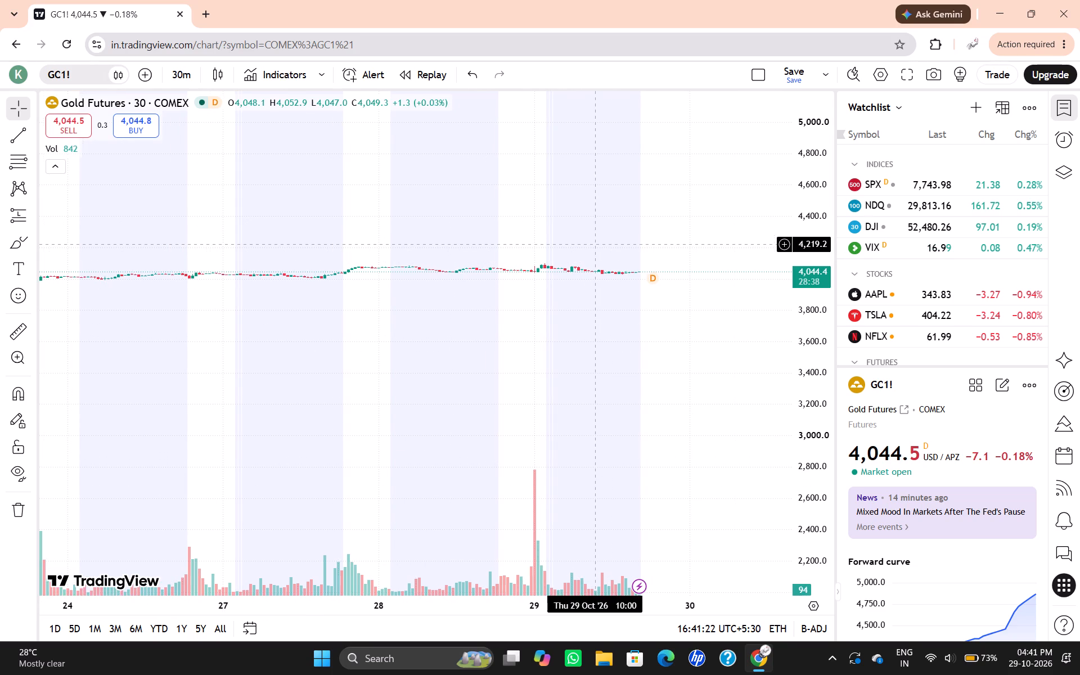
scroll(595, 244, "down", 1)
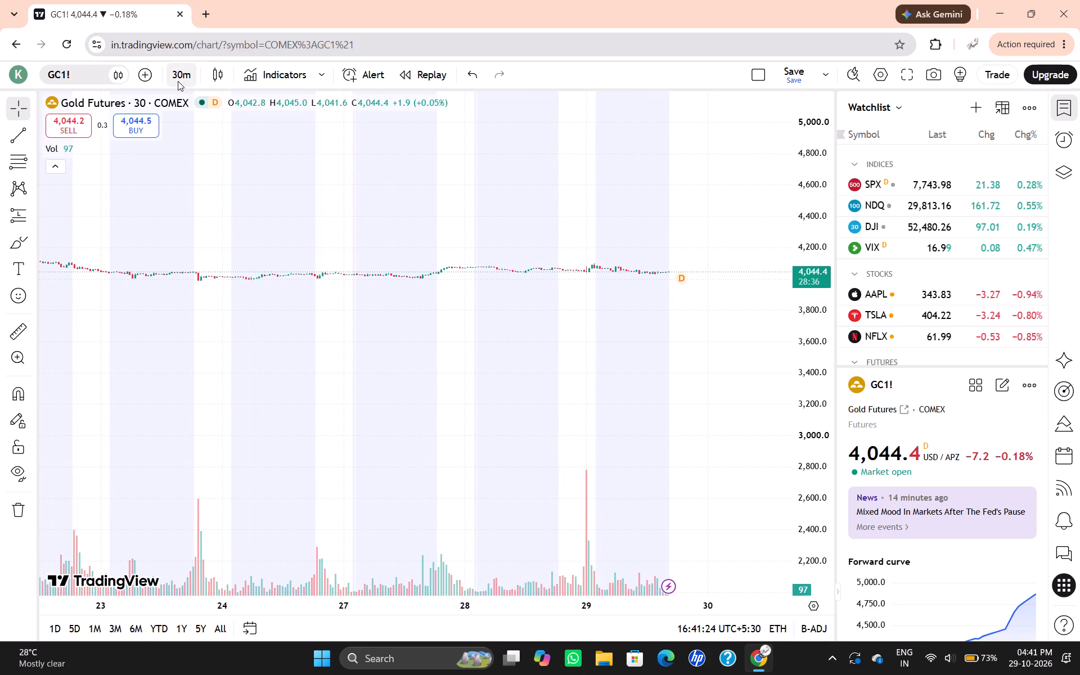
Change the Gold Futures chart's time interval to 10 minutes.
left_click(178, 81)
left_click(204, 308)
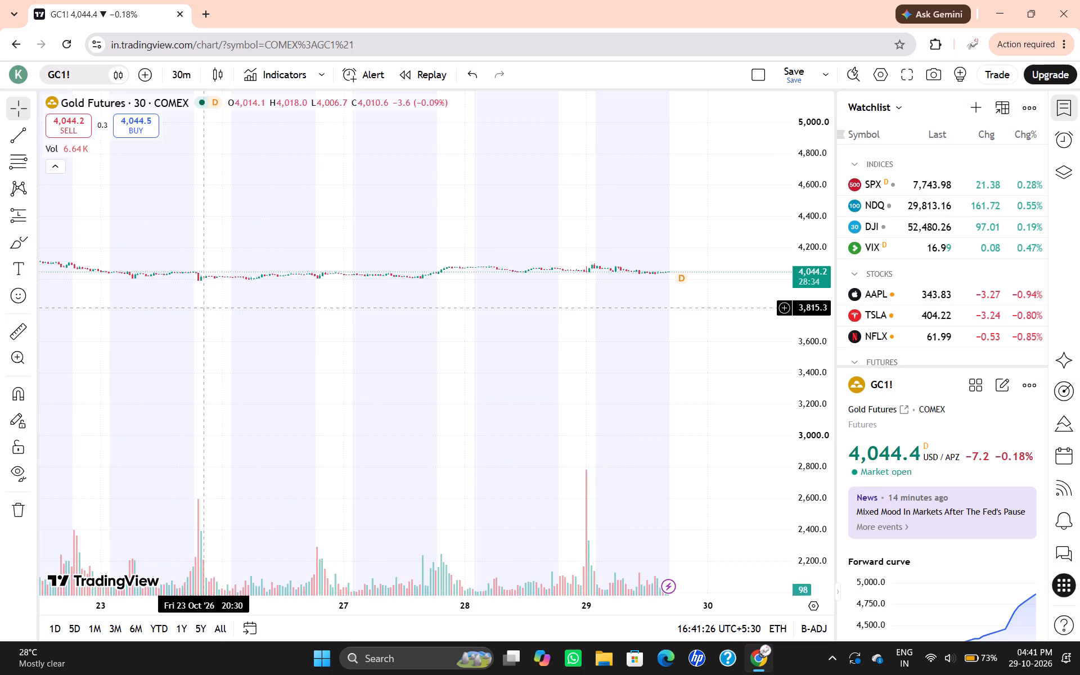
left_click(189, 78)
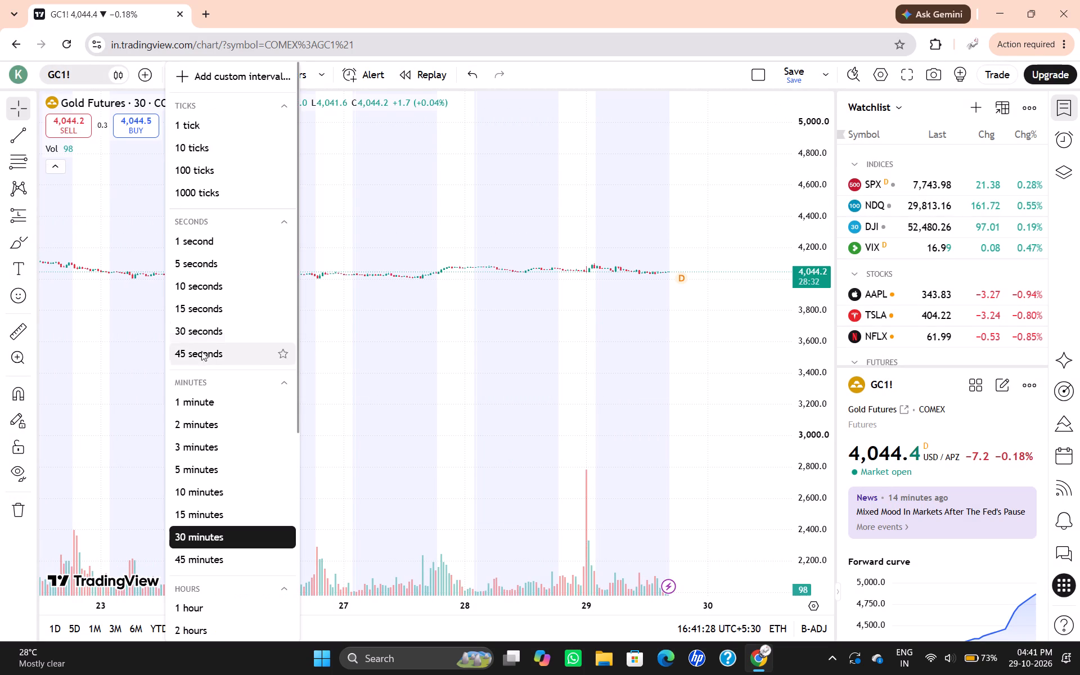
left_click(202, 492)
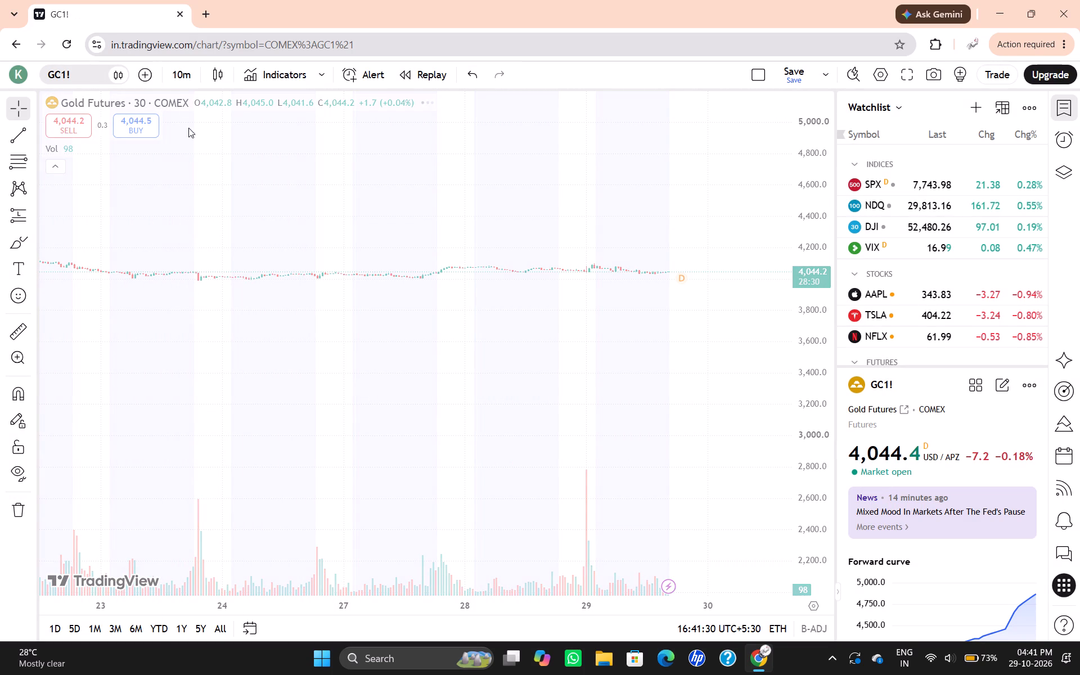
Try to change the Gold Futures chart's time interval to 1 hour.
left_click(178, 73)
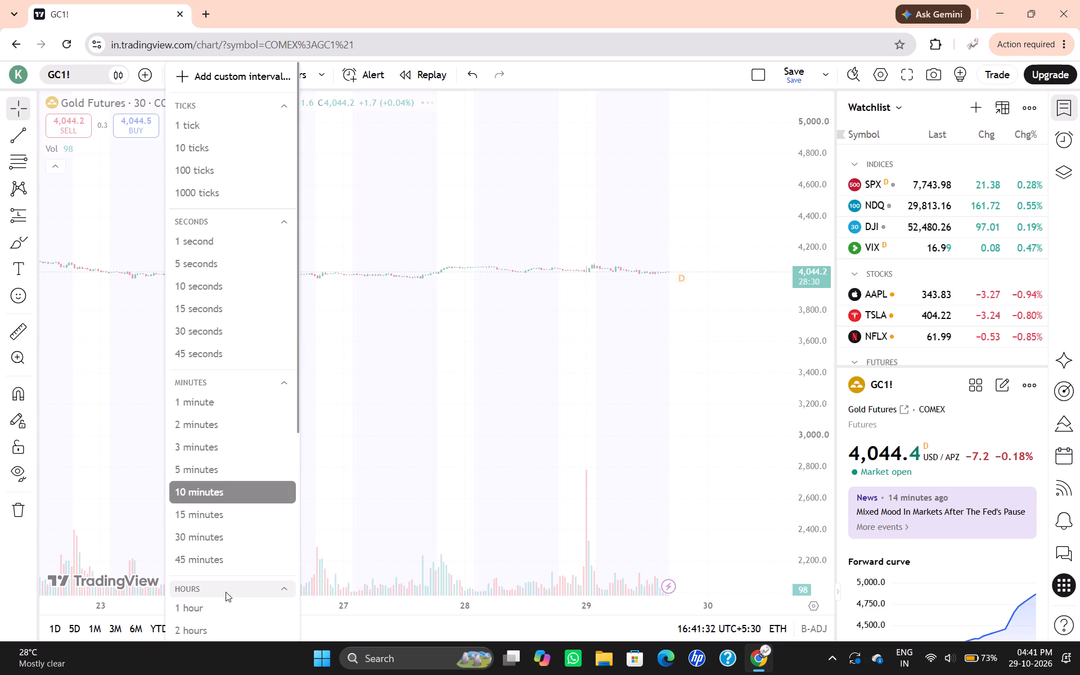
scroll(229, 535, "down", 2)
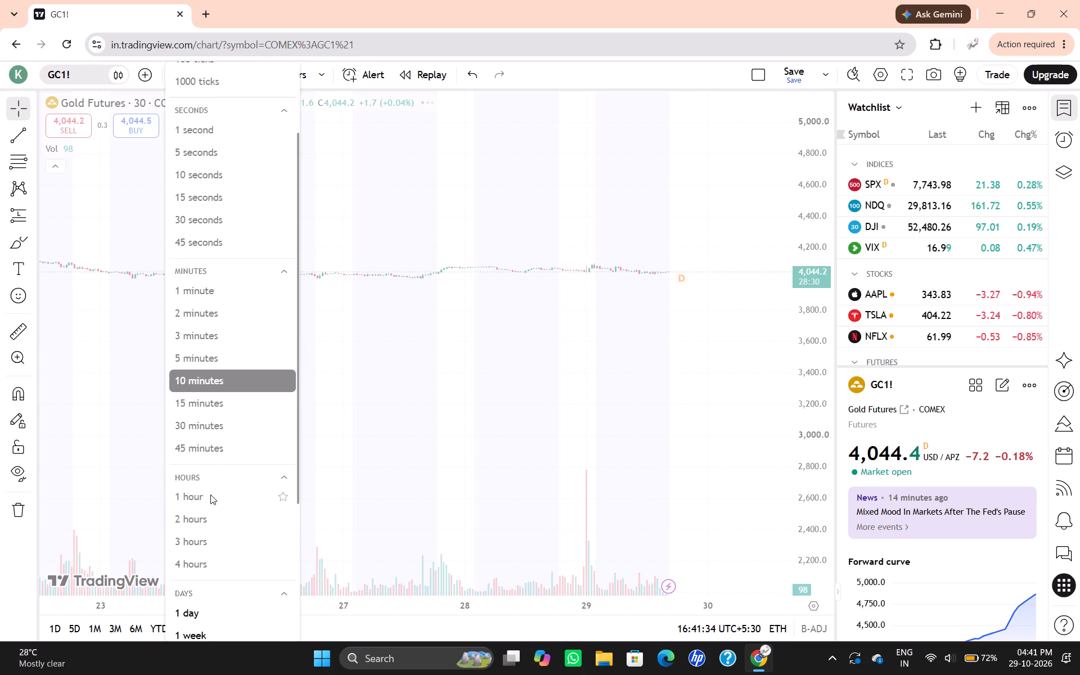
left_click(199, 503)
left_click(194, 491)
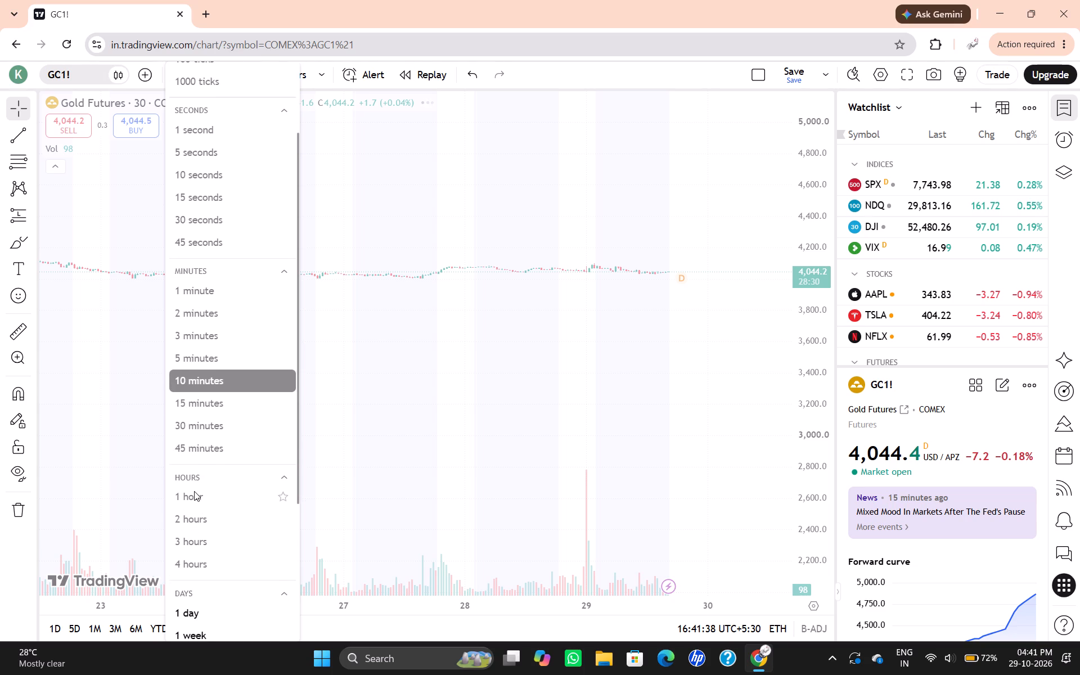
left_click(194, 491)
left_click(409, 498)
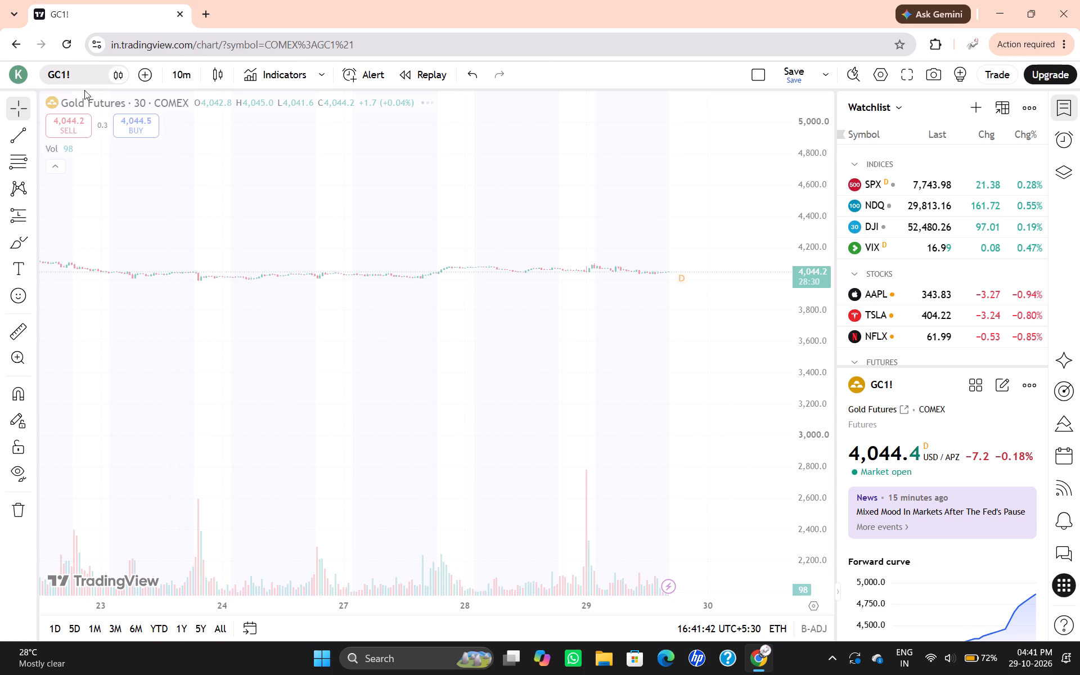
Reload the chart page without saving the changes and dismiss the tip about indicator templates.
left_click(71, 44)
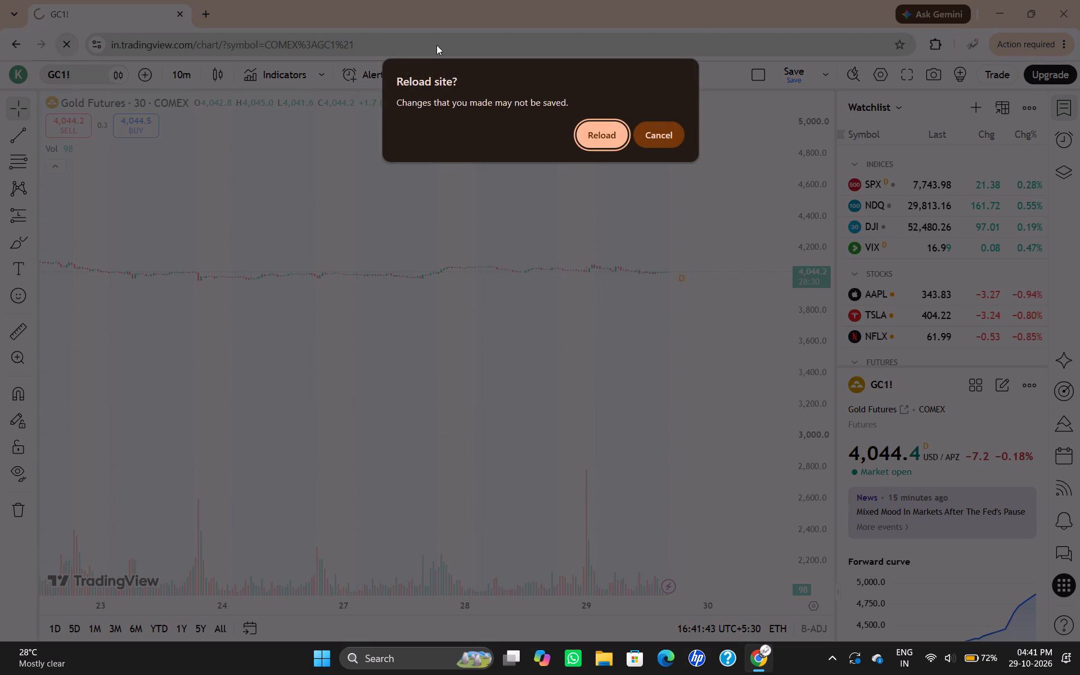
left_click(618, 142)
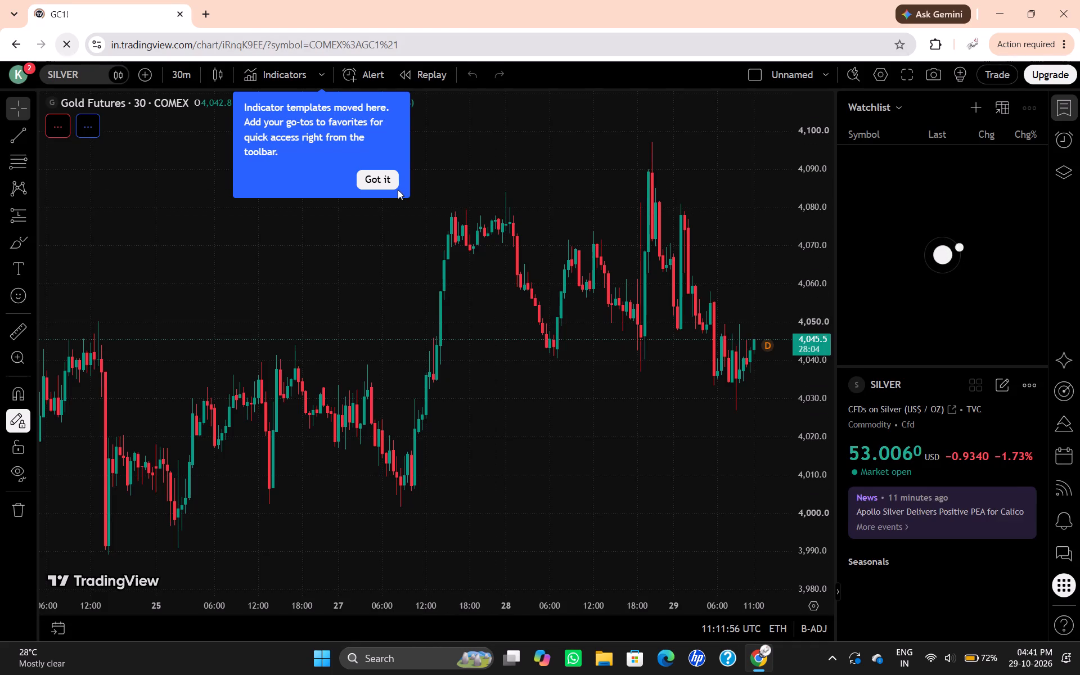
left_click(372, 173)
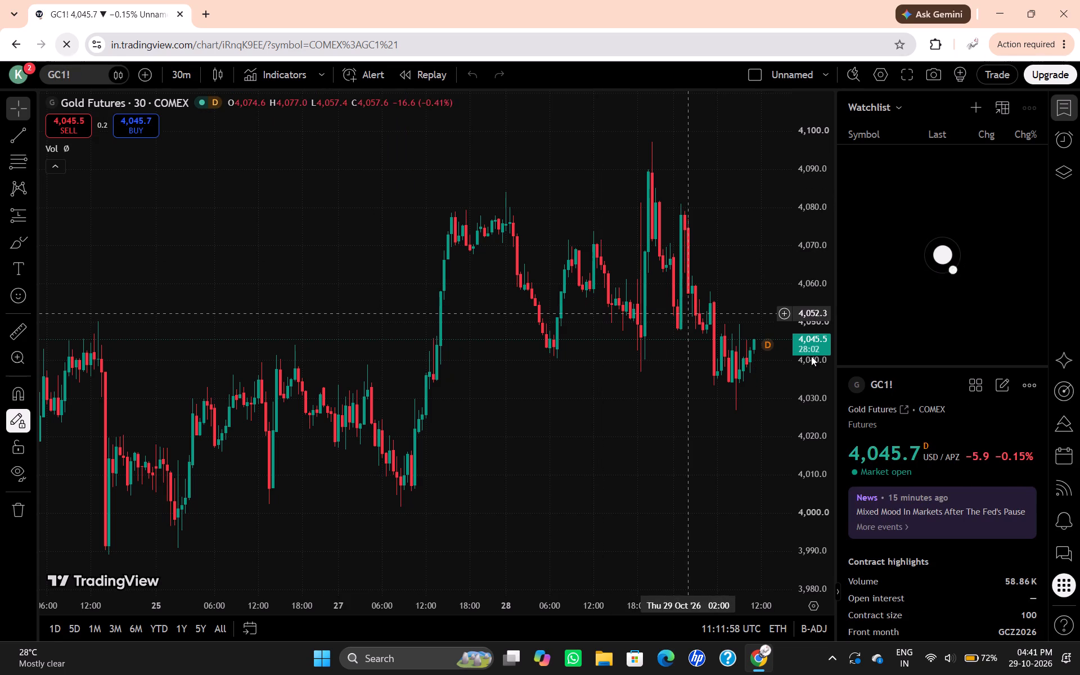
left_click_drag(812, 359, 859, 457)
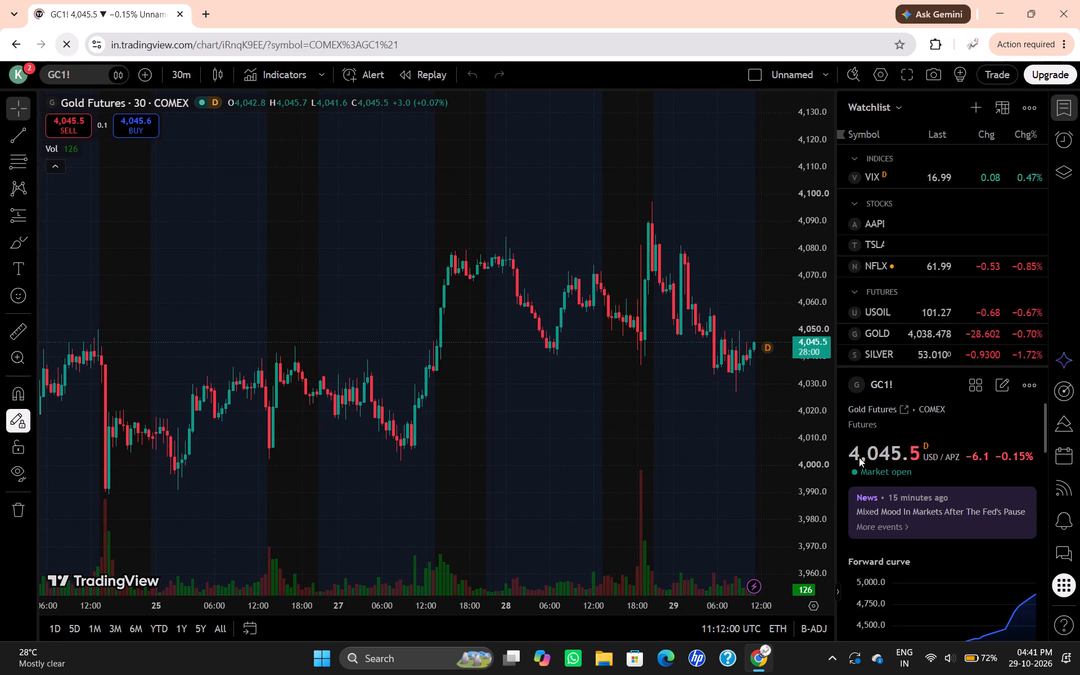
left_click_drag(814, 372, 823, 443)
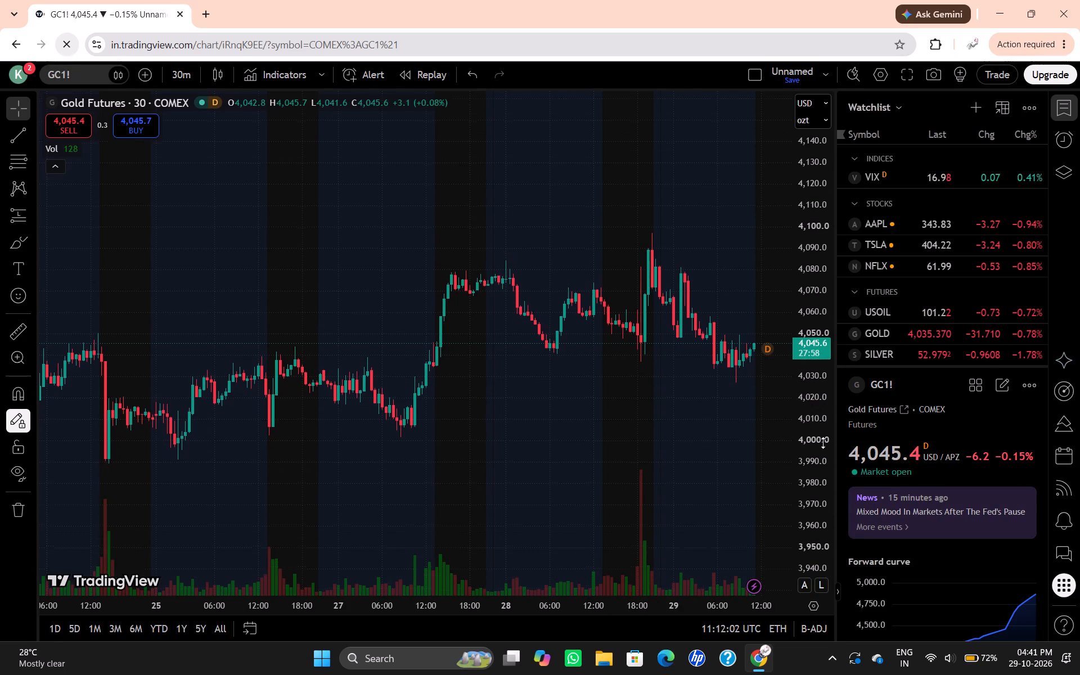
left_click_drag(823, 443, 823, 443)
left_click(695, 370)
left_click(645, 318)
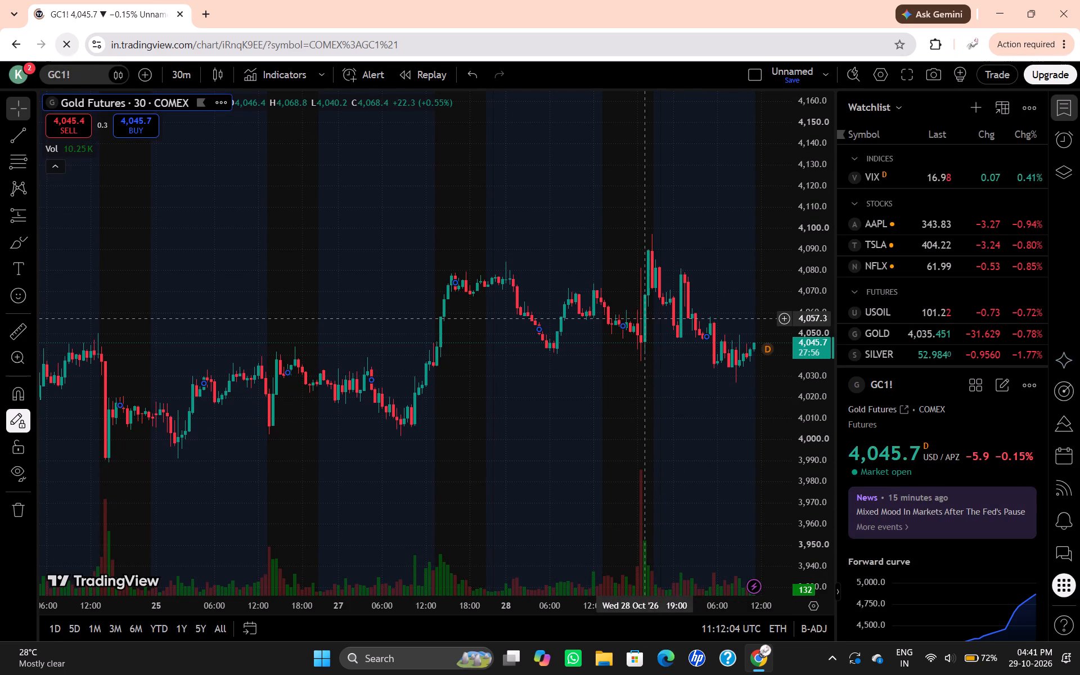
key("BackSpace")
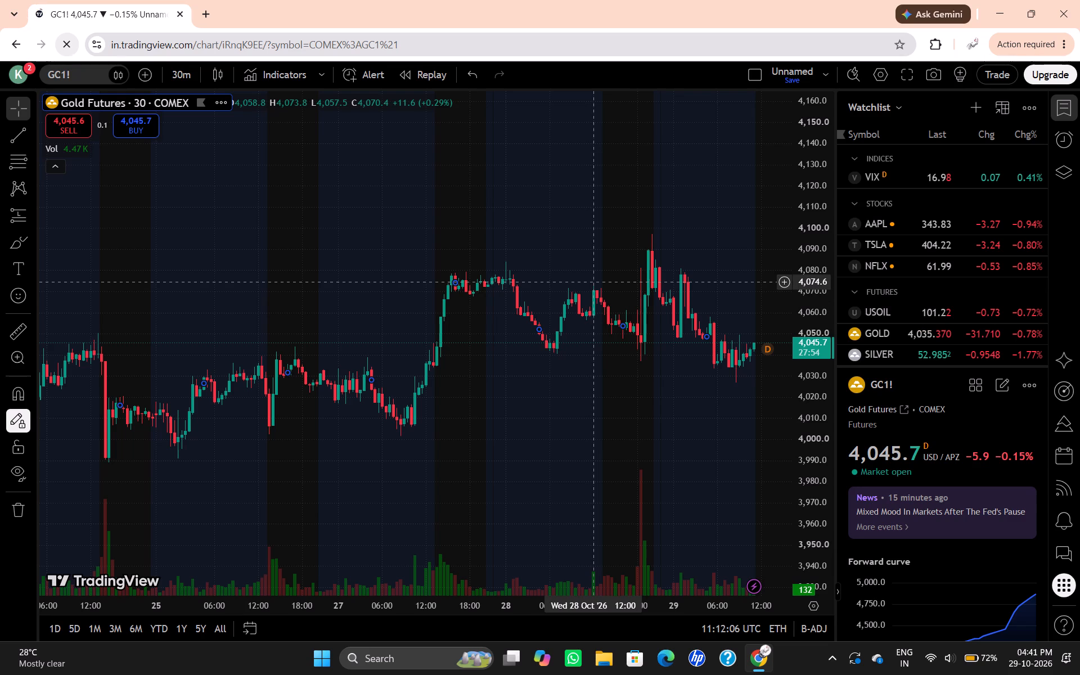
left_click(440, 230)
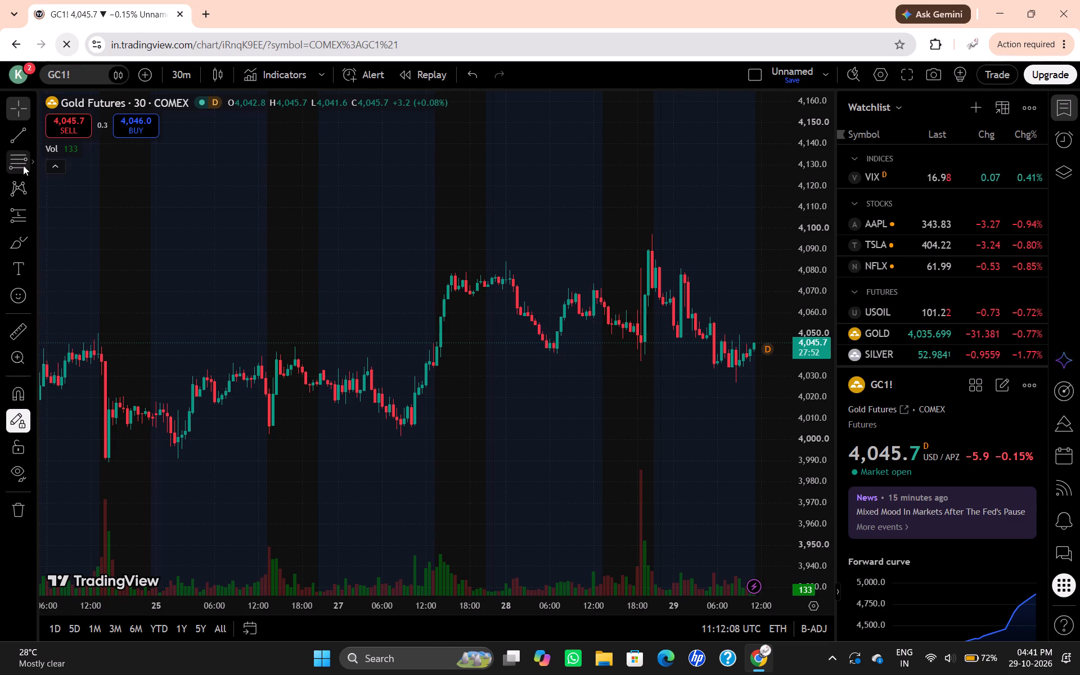
Draw a Fib retracement from about 4,083.6 on 28 October 2026 at 19:00 down to about 4,039.0 on 29 October.
left_click(23, 164)
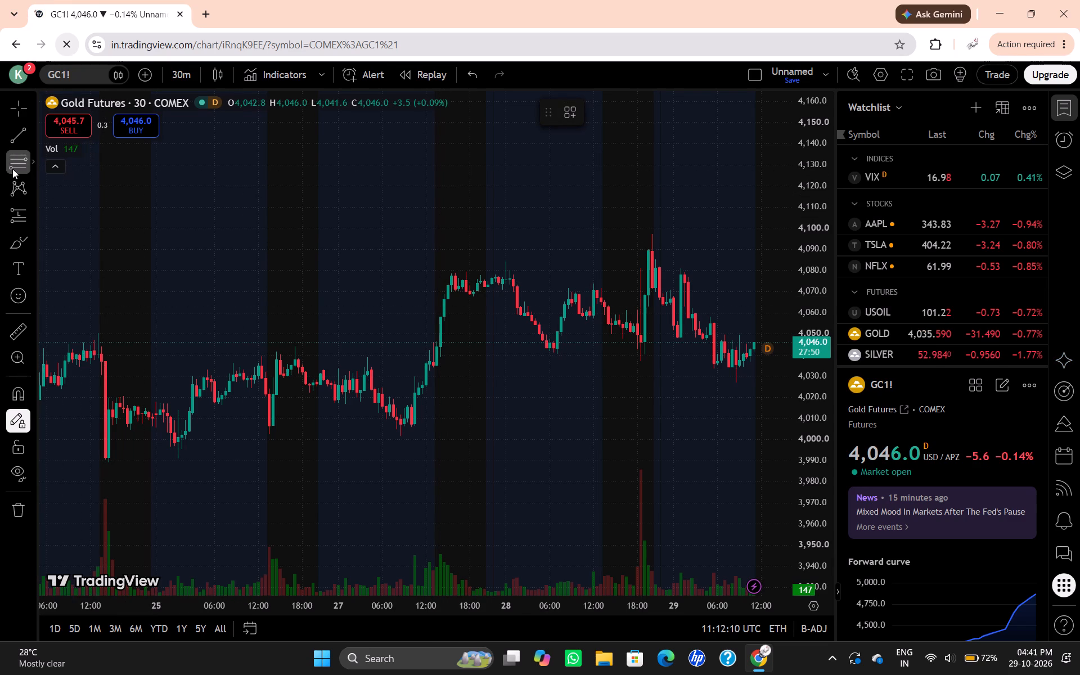
left_click(11, 168)
left_click(113, 189)
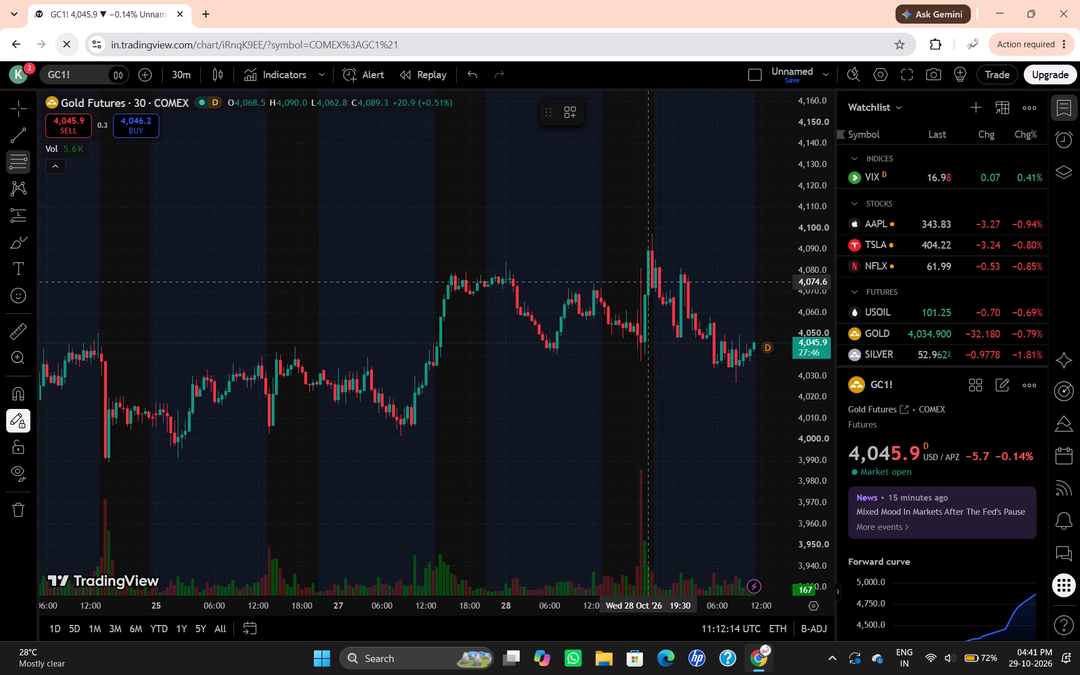
left_click_drag(644, 263, 760, 354)
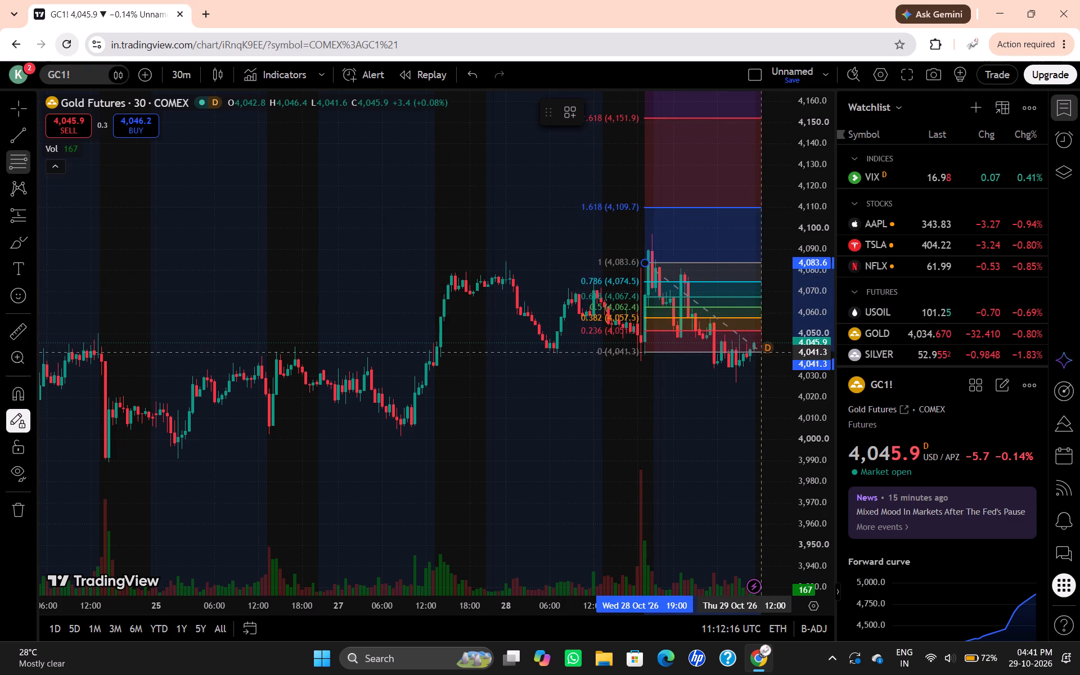
left_click_drag(760, 354, 757, 357)
left_click(757, 357)
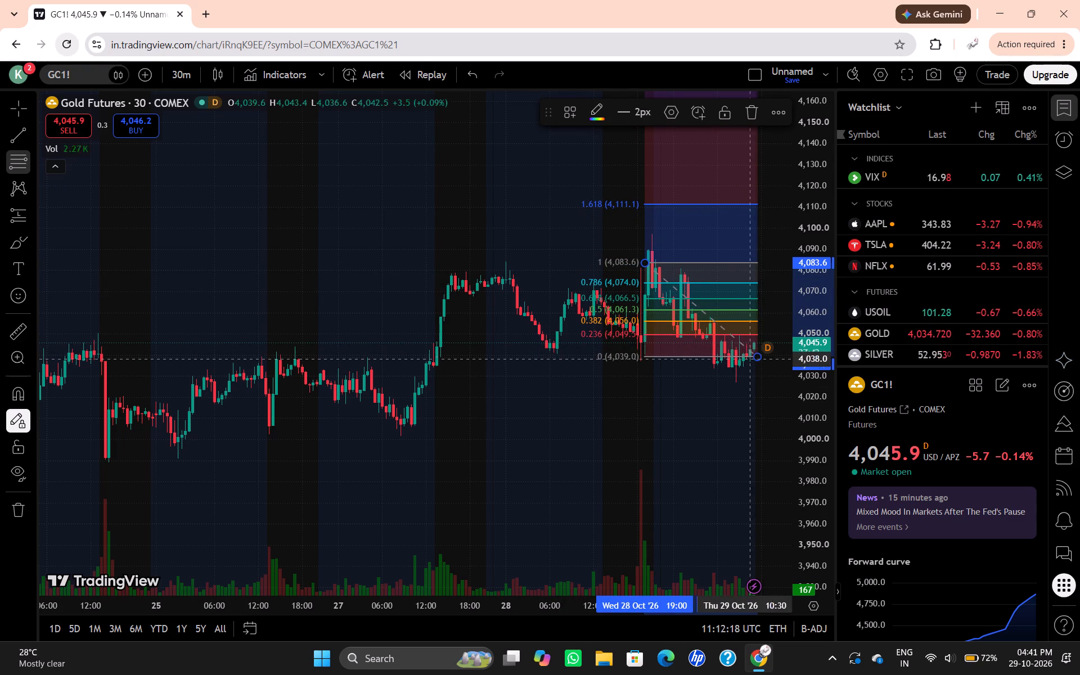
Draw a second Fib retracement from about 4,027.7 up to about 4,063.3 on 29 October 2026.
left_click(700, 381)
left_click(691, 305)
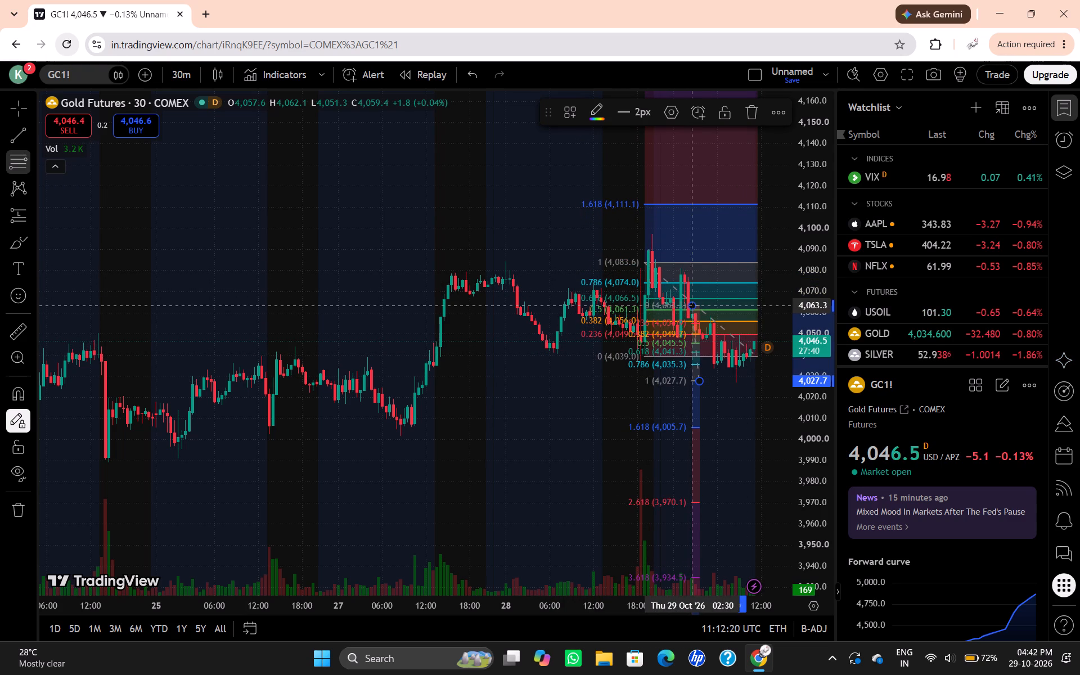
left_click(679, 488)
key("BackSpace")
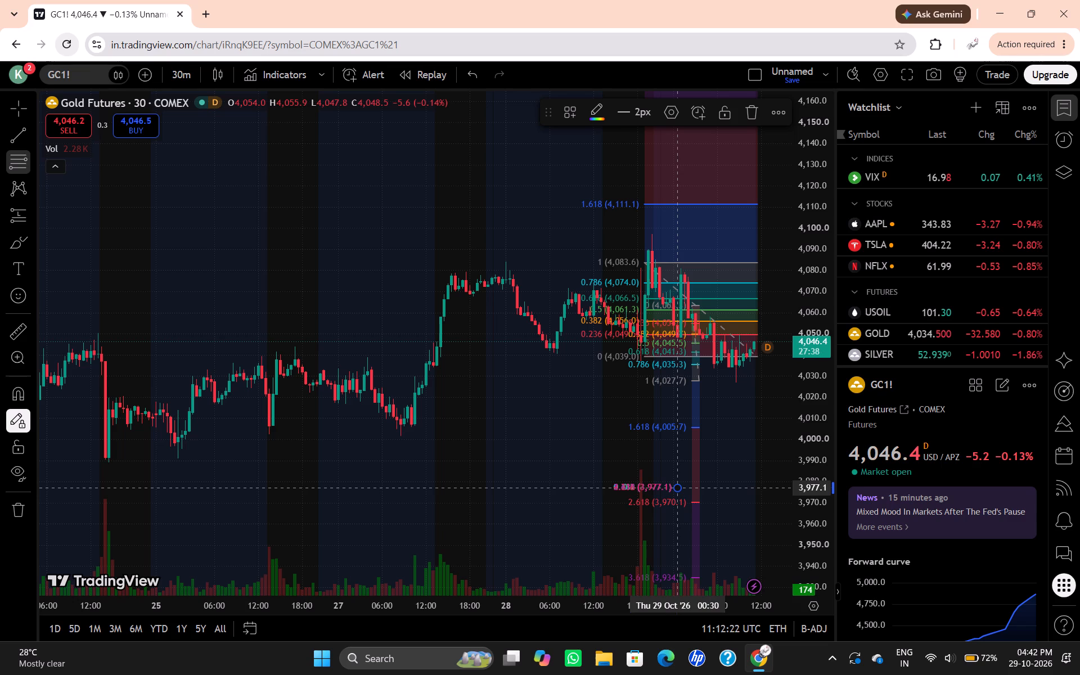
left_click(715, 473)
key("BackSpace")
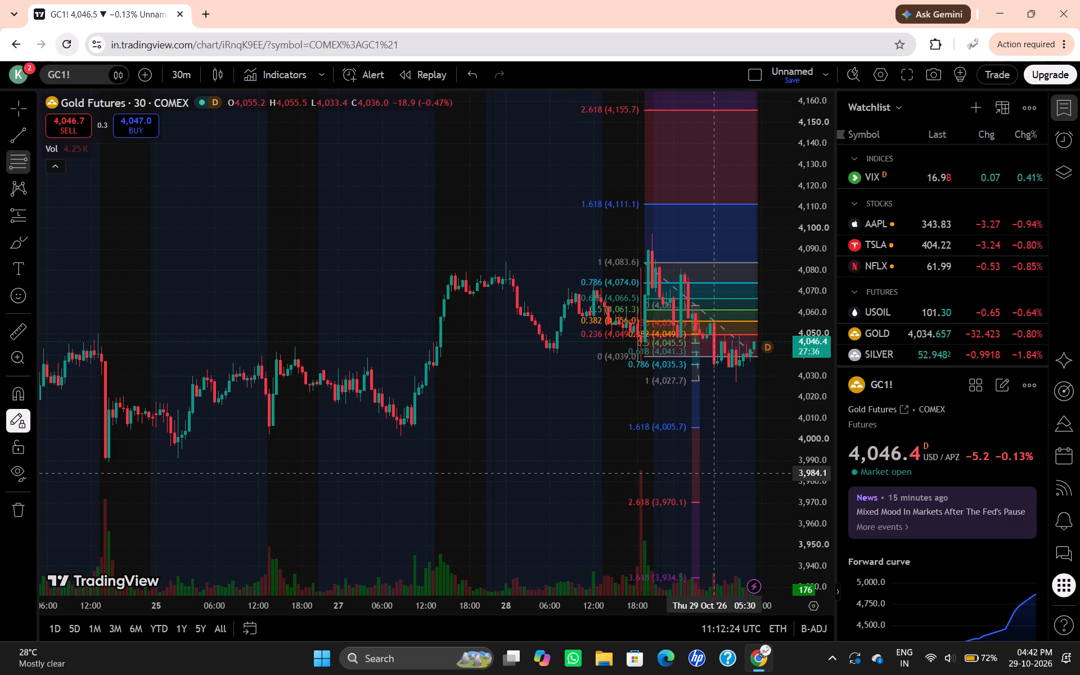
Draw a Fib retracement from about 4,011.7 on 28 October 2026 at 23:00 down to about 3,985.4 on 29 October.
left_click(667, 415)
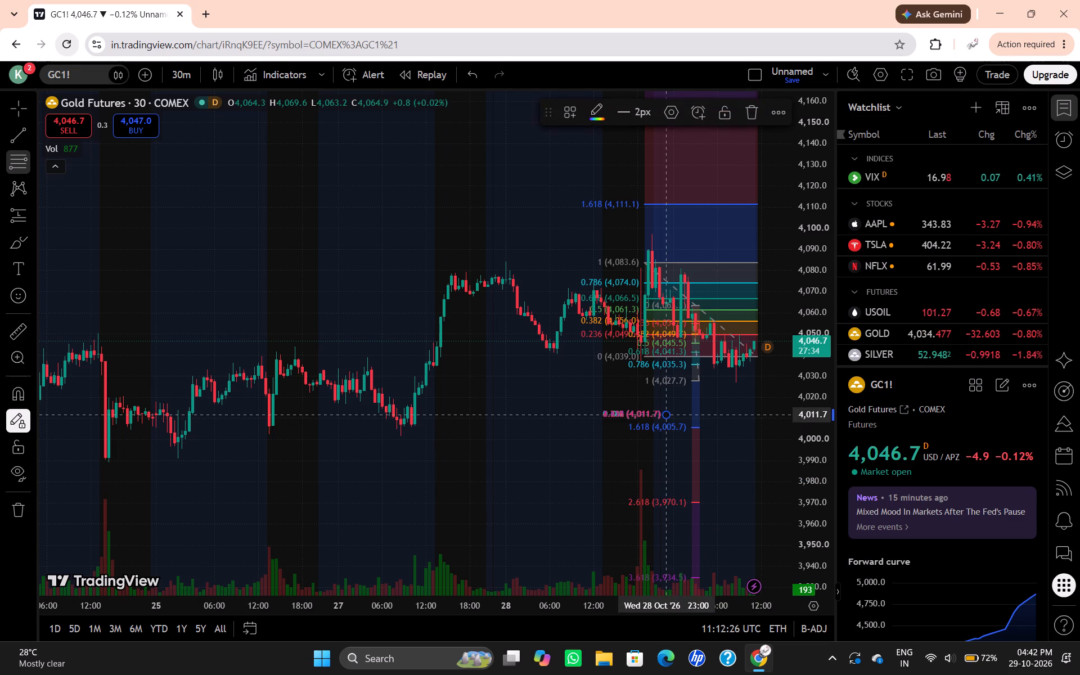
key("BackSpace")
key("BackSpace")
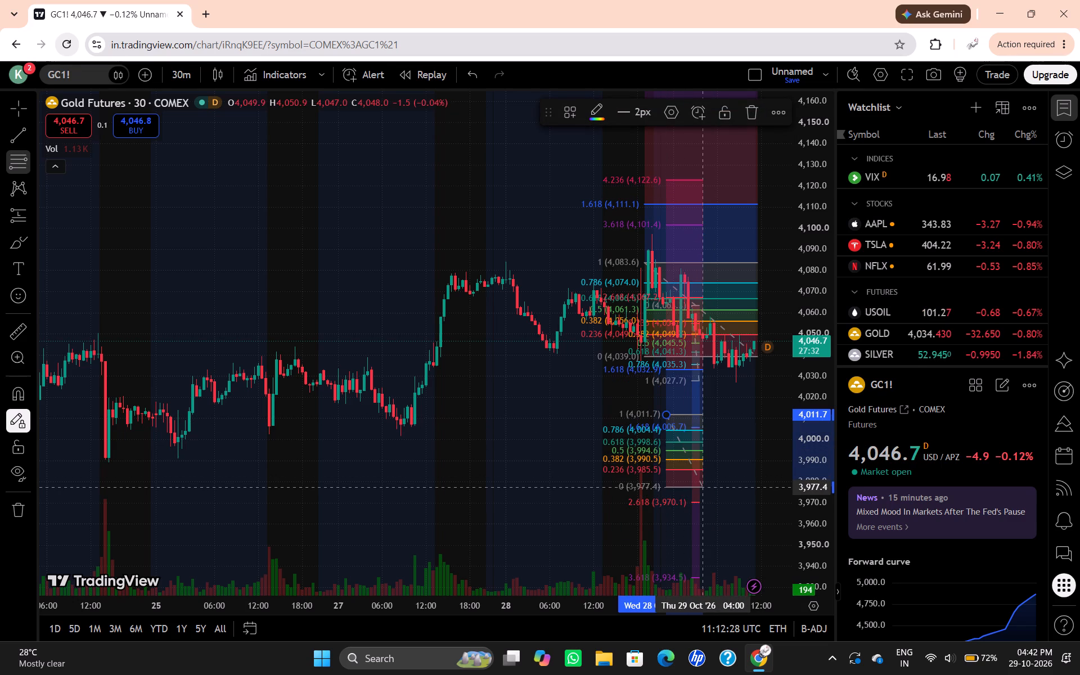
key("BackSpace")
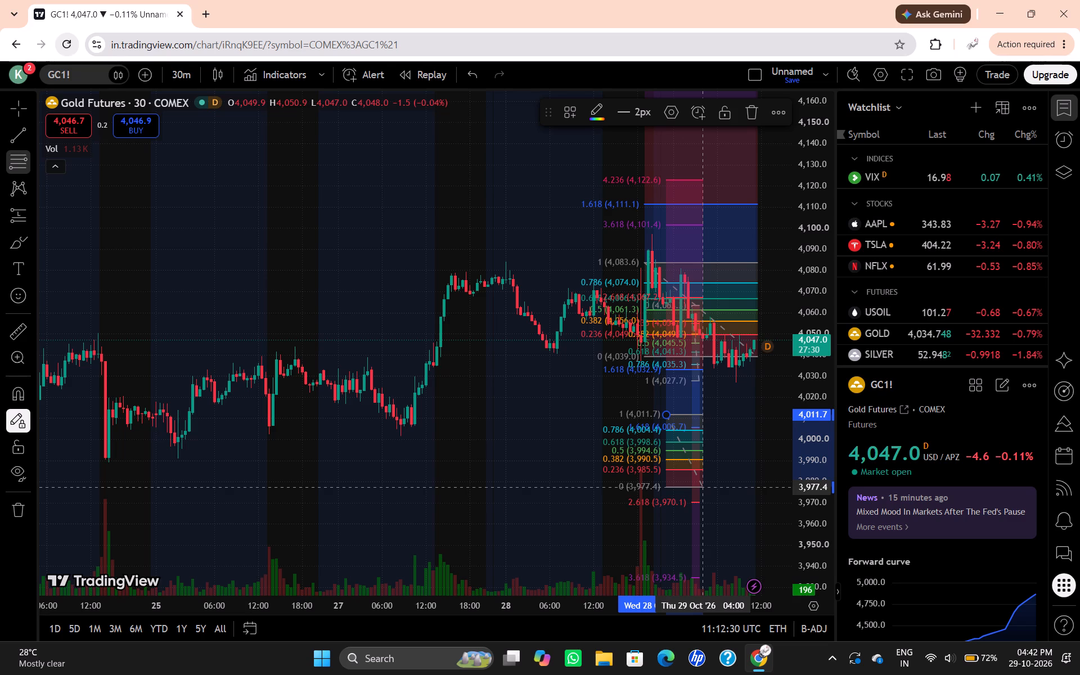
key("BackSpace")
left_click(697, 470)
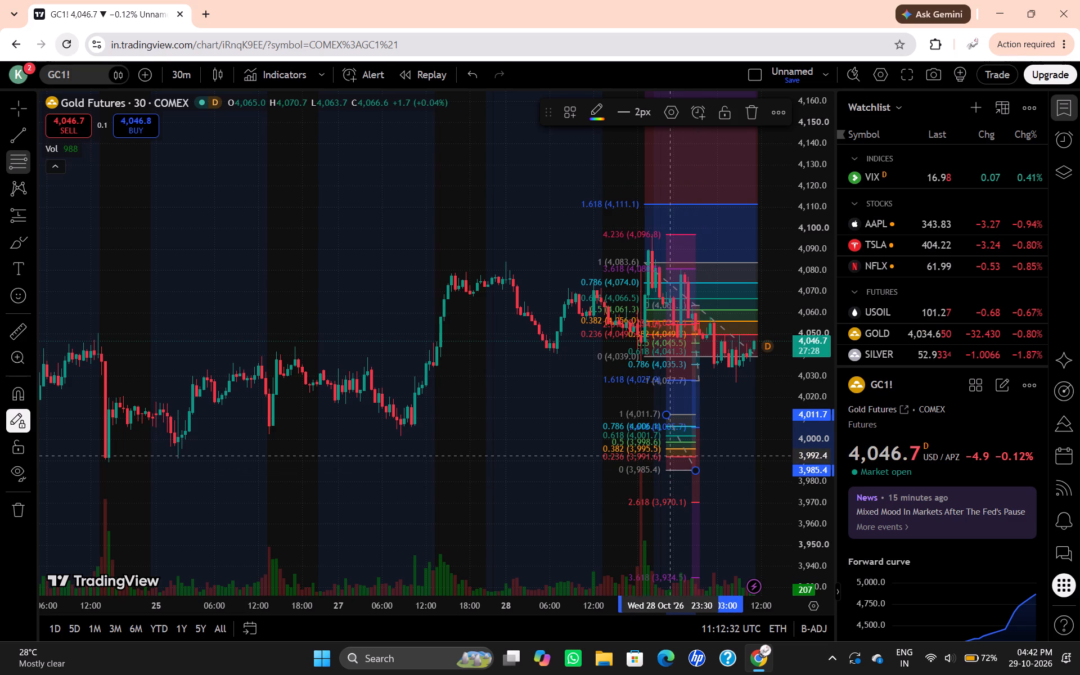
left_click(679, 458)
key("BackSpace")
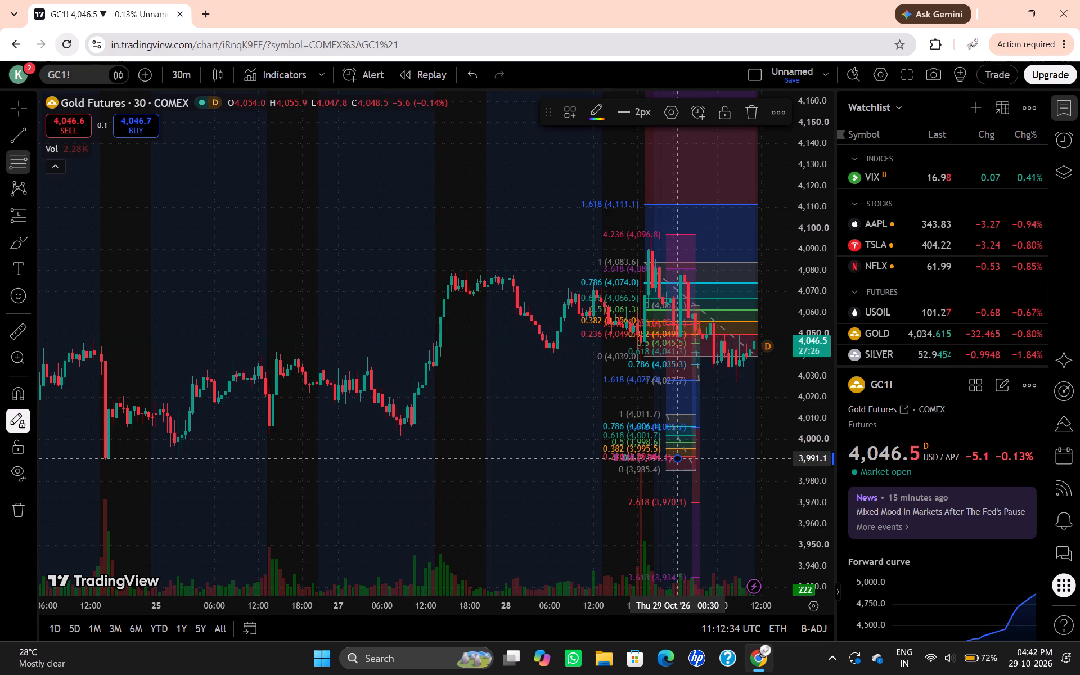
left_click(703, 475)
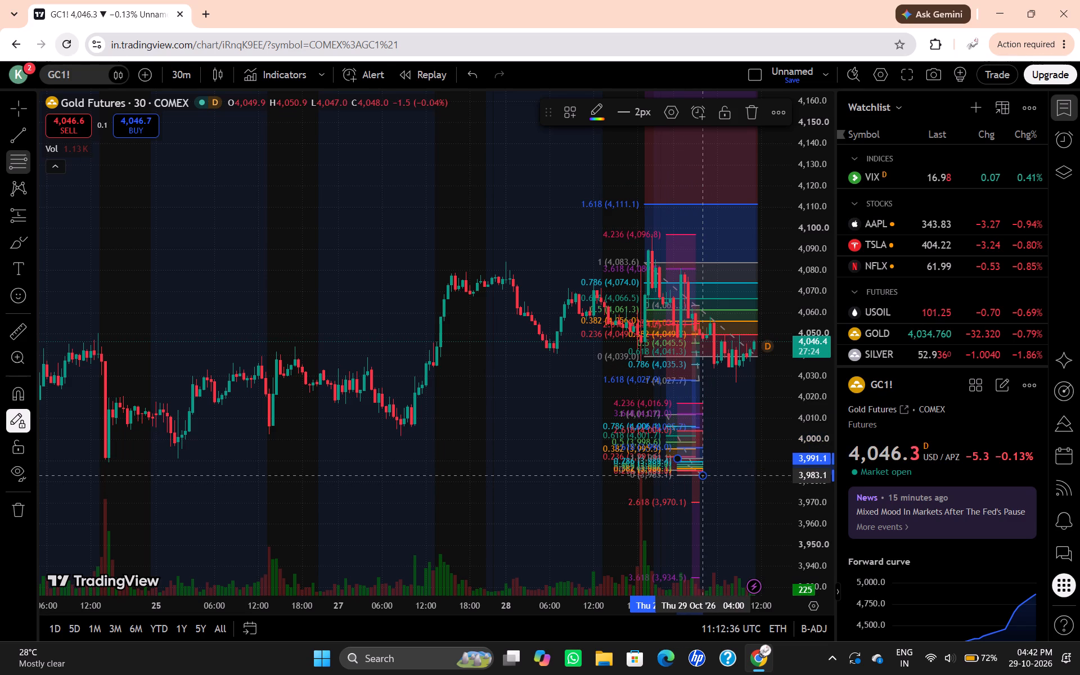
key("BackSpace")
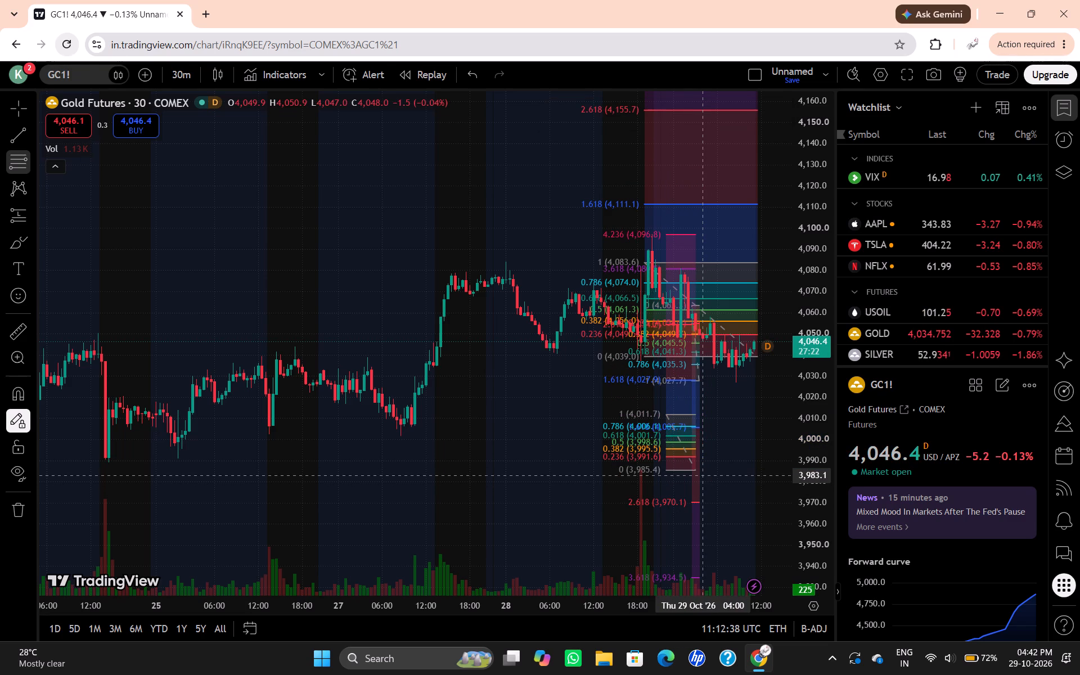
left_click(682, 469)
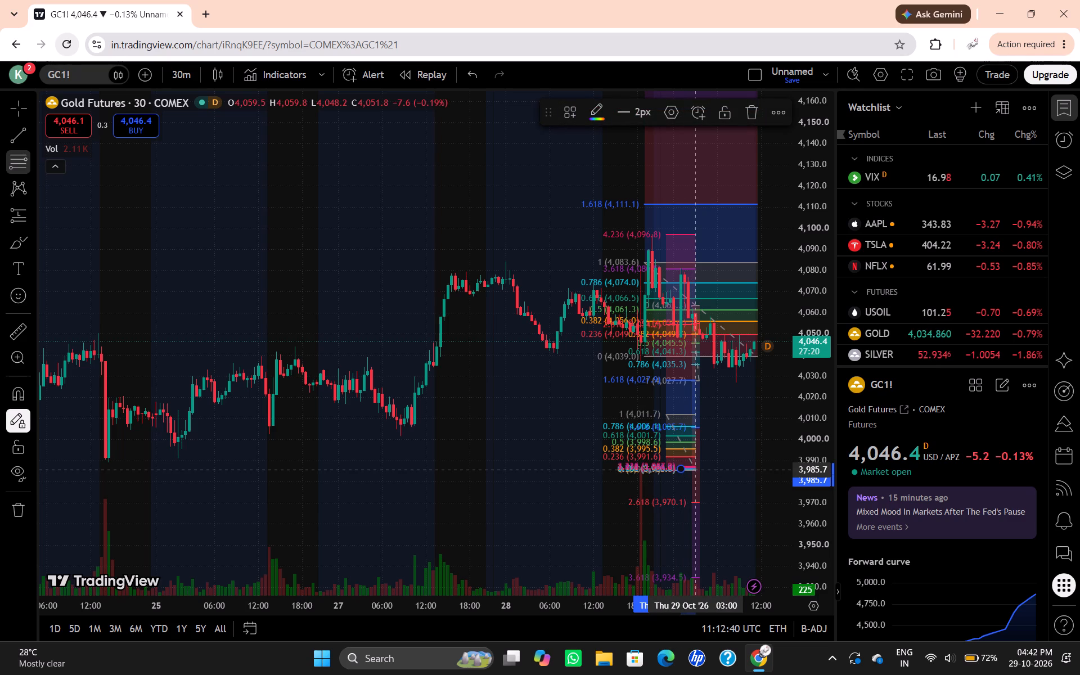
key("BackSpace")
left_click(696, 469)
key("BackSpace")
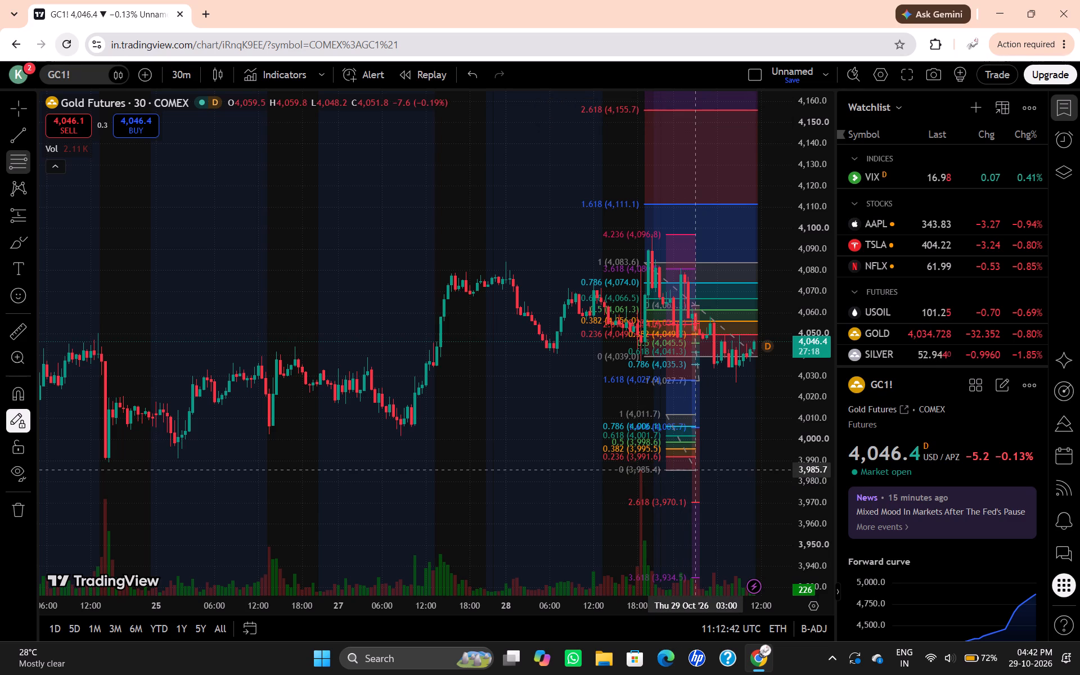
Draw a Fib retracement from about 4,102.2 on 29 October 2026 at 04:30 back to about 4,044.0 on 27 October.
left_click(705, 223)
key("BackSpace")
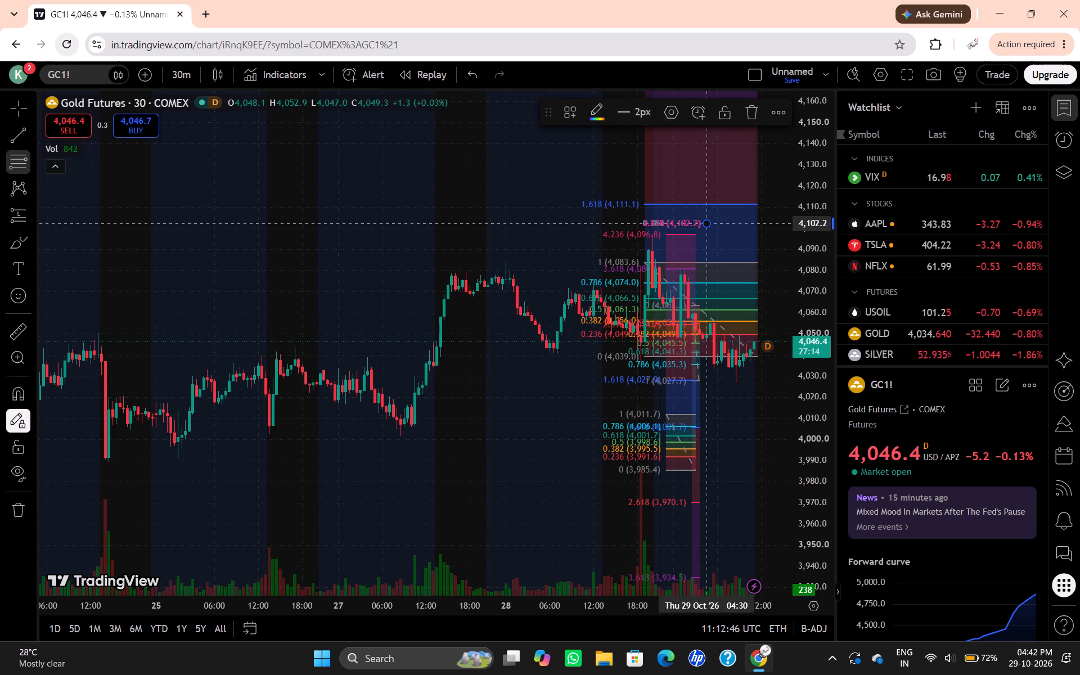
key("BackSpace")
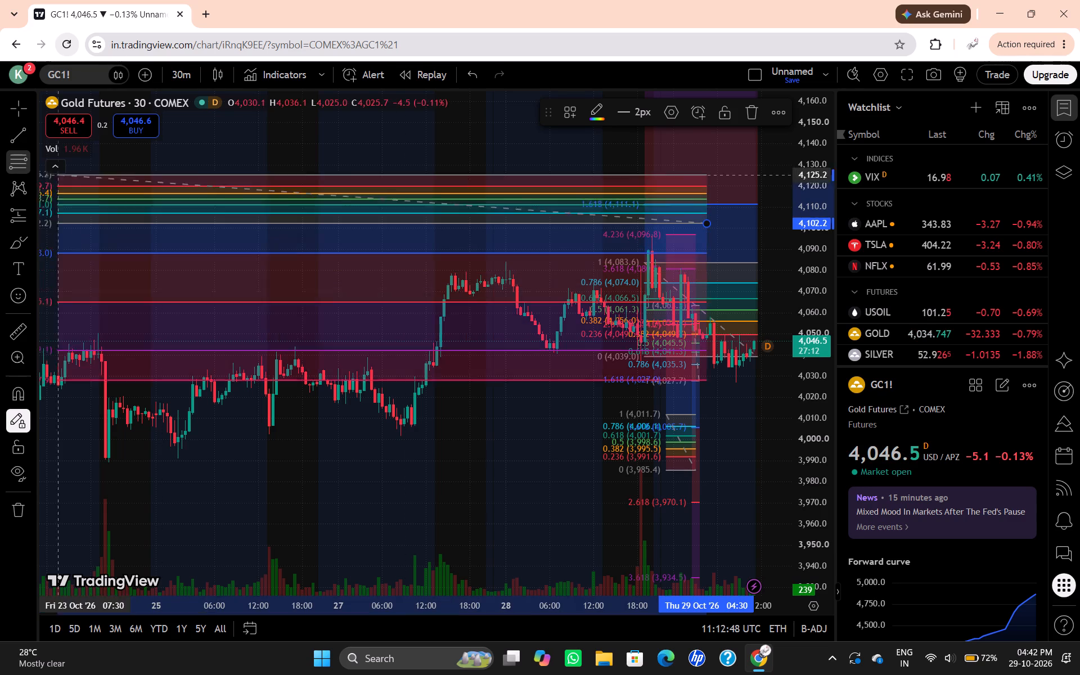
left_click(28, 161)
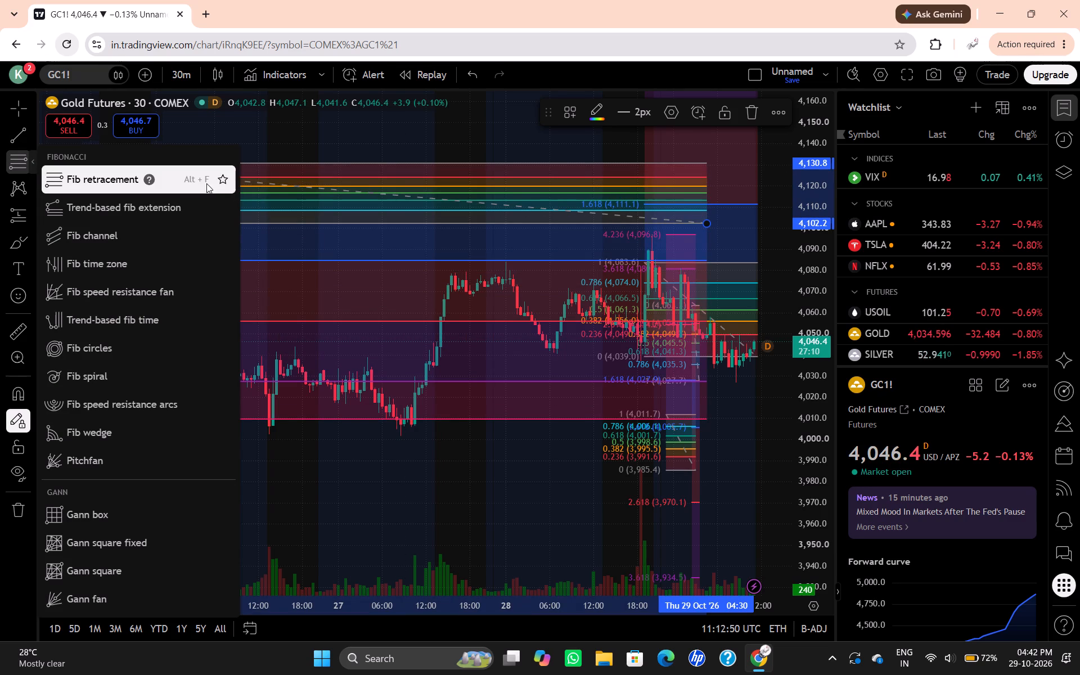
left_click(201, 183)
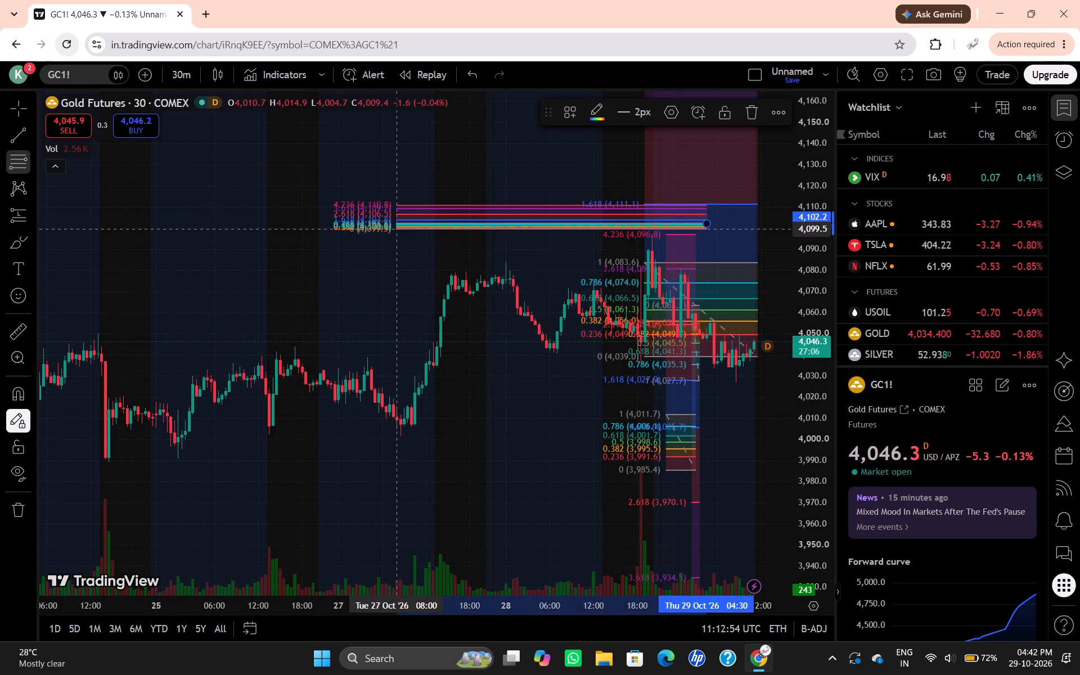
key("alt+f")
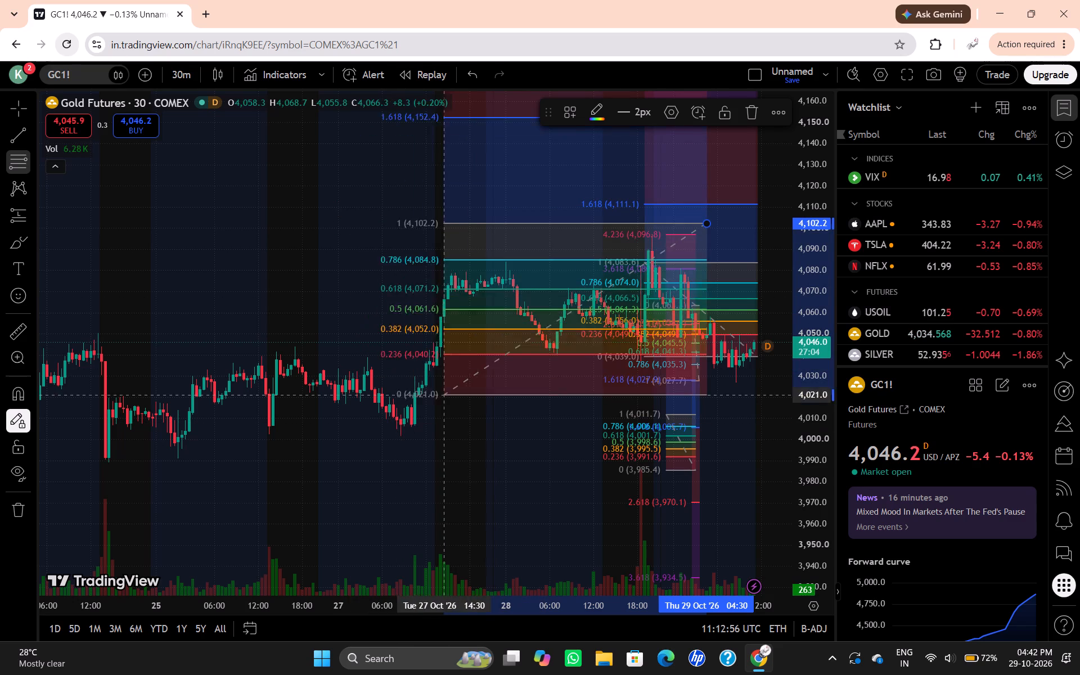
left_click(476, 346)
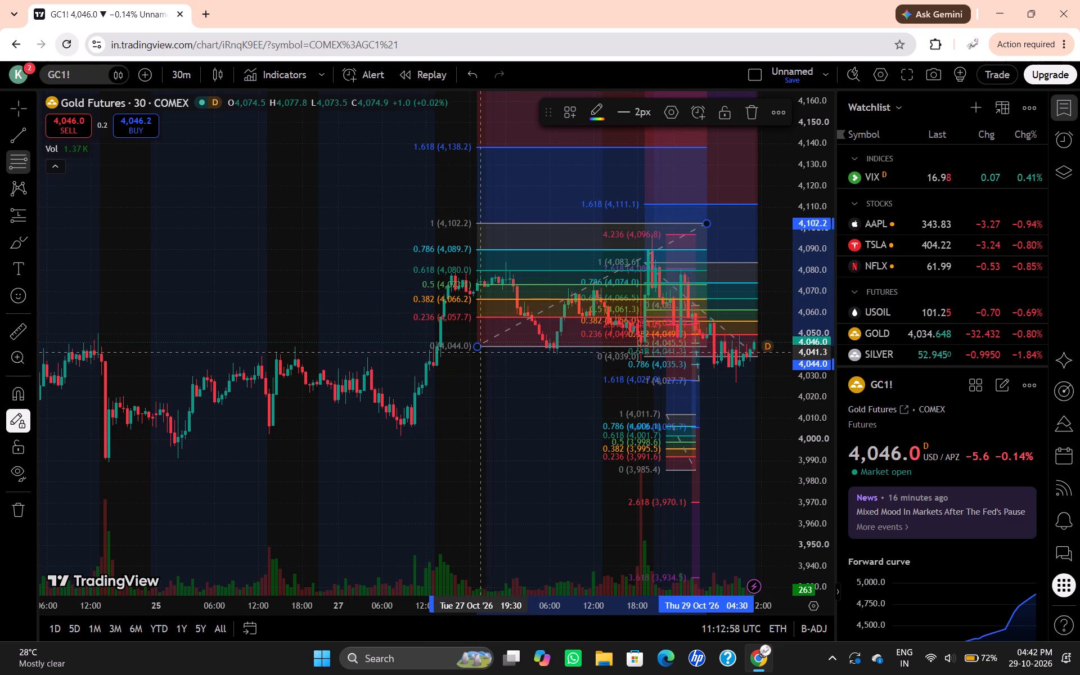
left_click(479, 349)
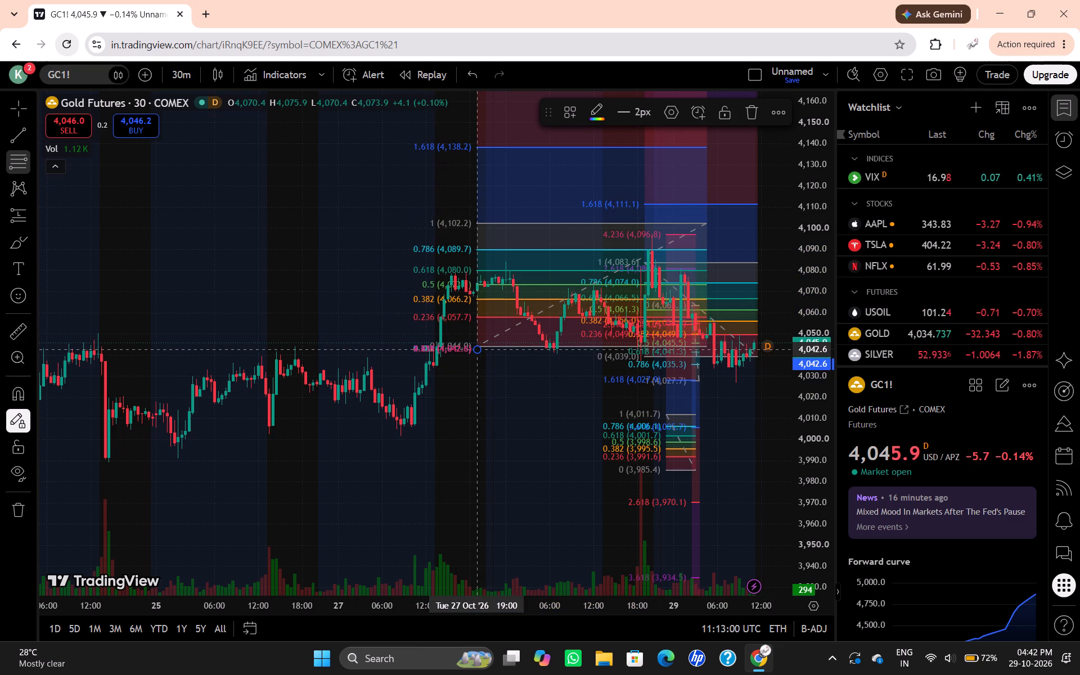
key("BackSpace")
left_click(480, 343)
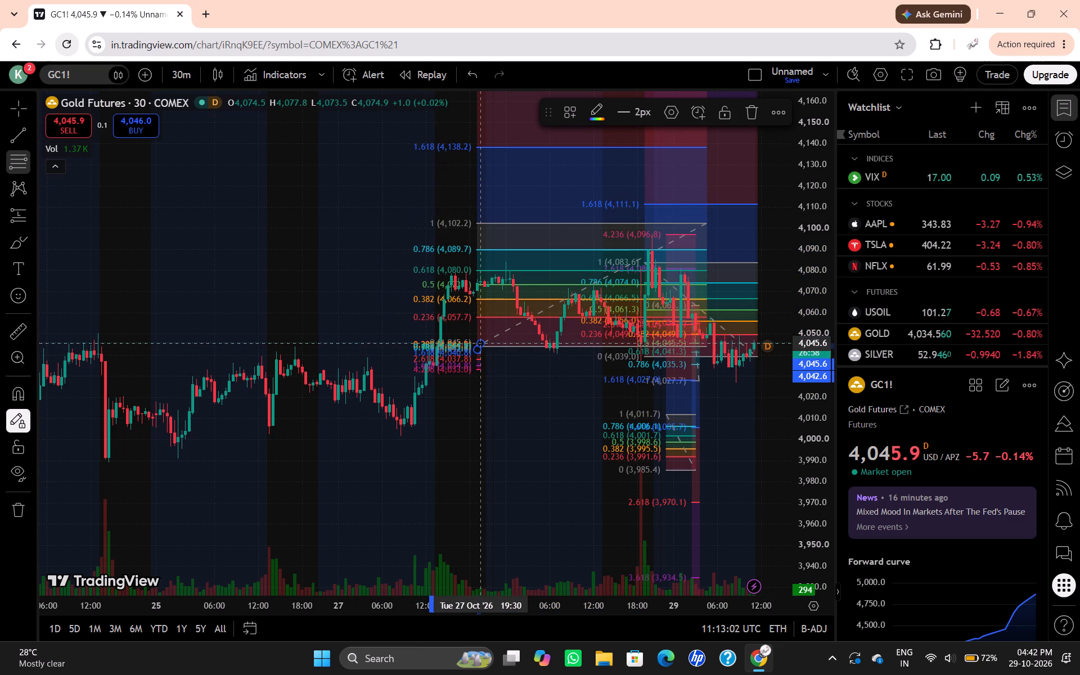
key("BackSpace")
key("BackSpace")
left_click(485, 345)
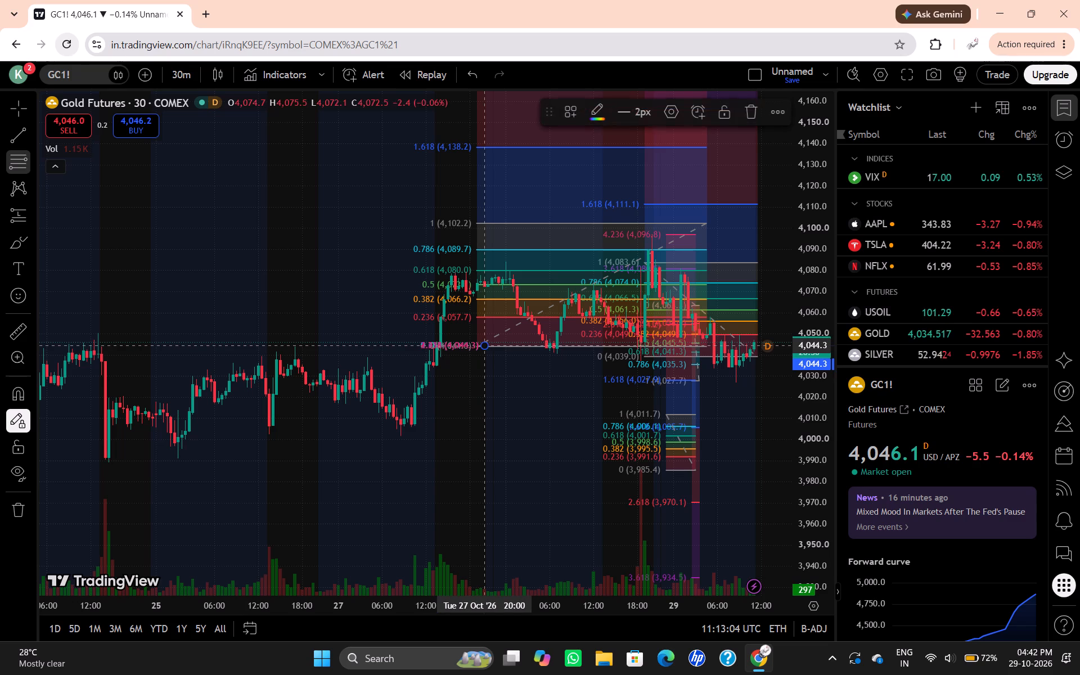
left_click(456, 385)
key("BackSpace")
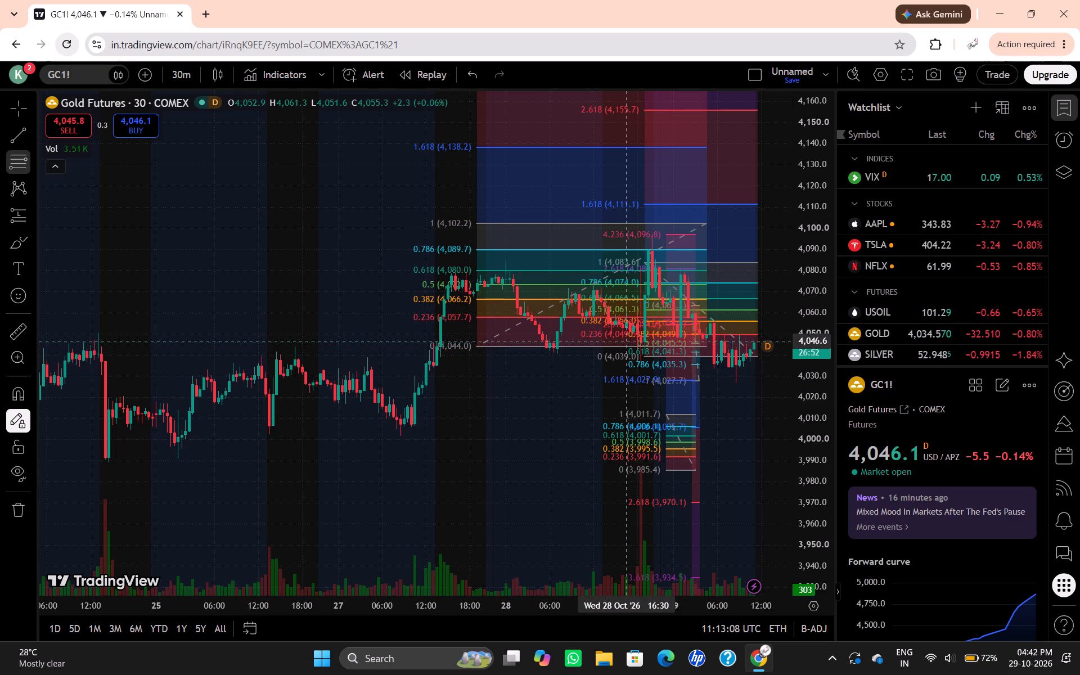
Undo the recent chart changes until every Fib retracement is removed from the Gold Futures chart.
key("ctrl+z")
key("ctrl+z")
key("ctrl+z")
key("ctrl+z")
key("ctrl+z")
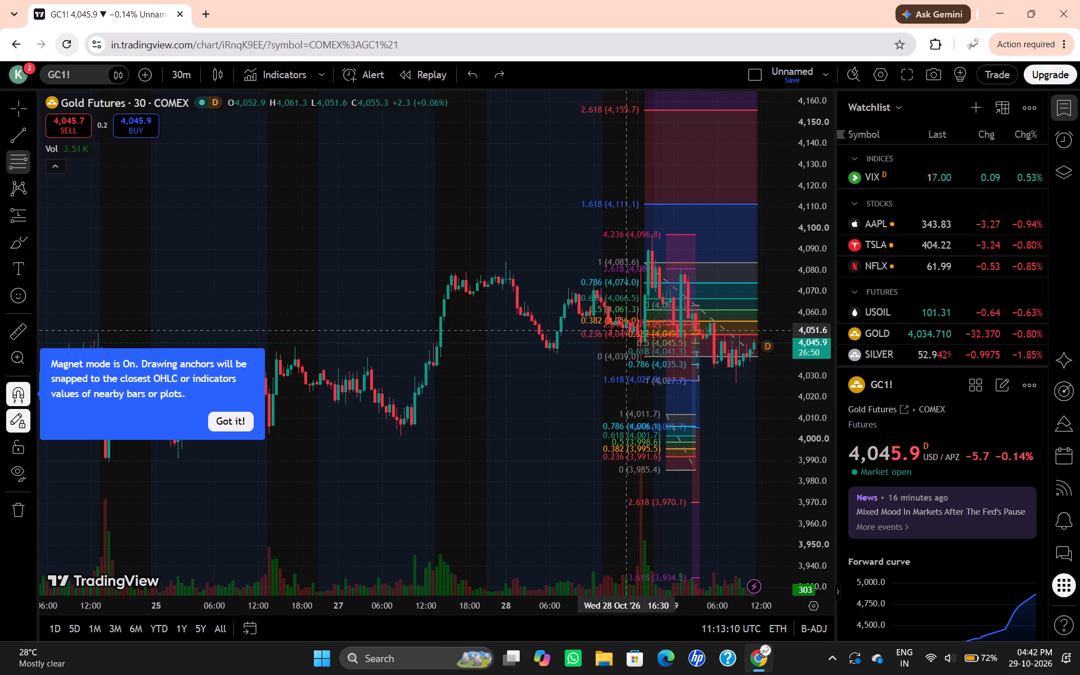
key("ctrl+z")
key("ctrl+z")
key("ctrl+z")
key("ctrl+z")
key("ctrl+z")
key("ctrl+z")
key("ctrl+z")
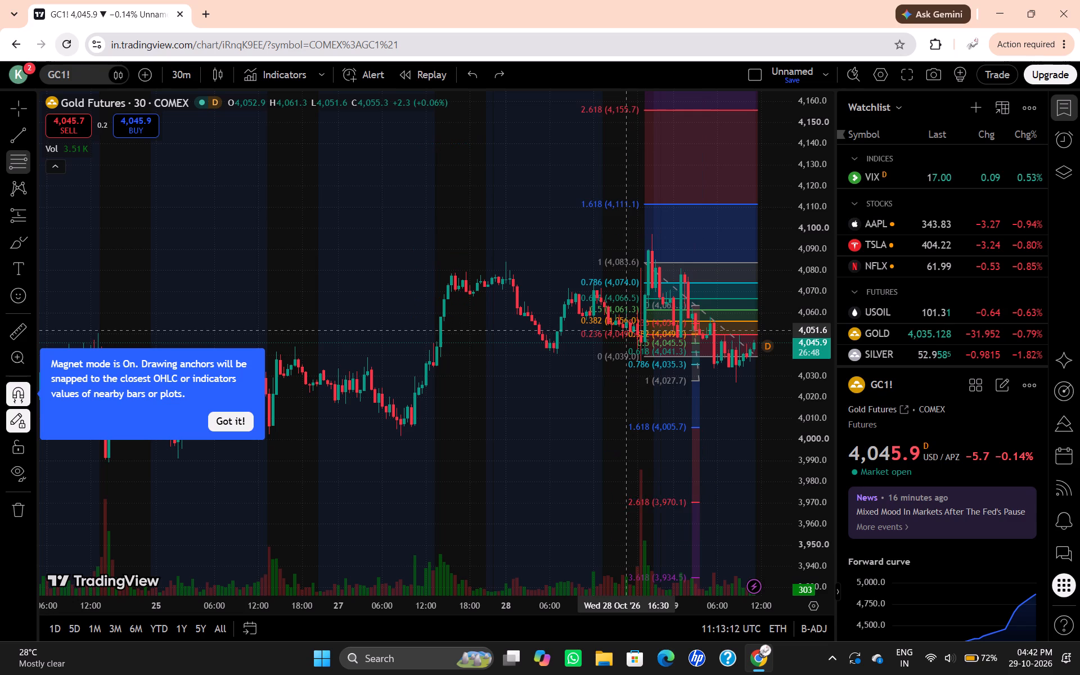
key("ctrl+z")
key("ctrl+z")
key("ctrl+z")
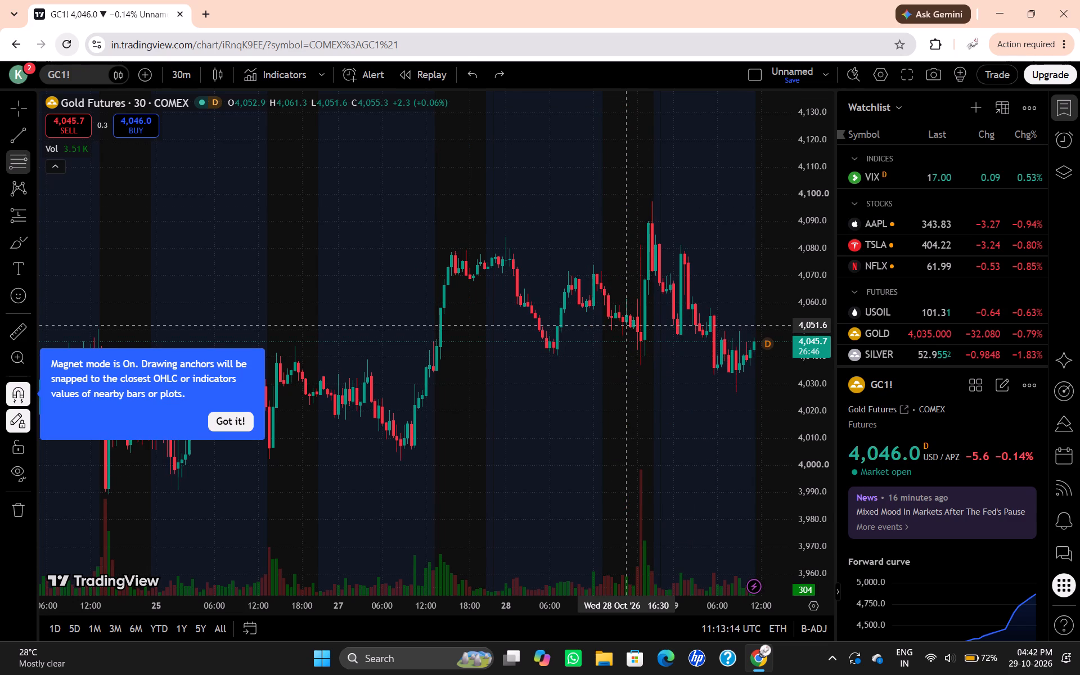
key("ctrl+z")
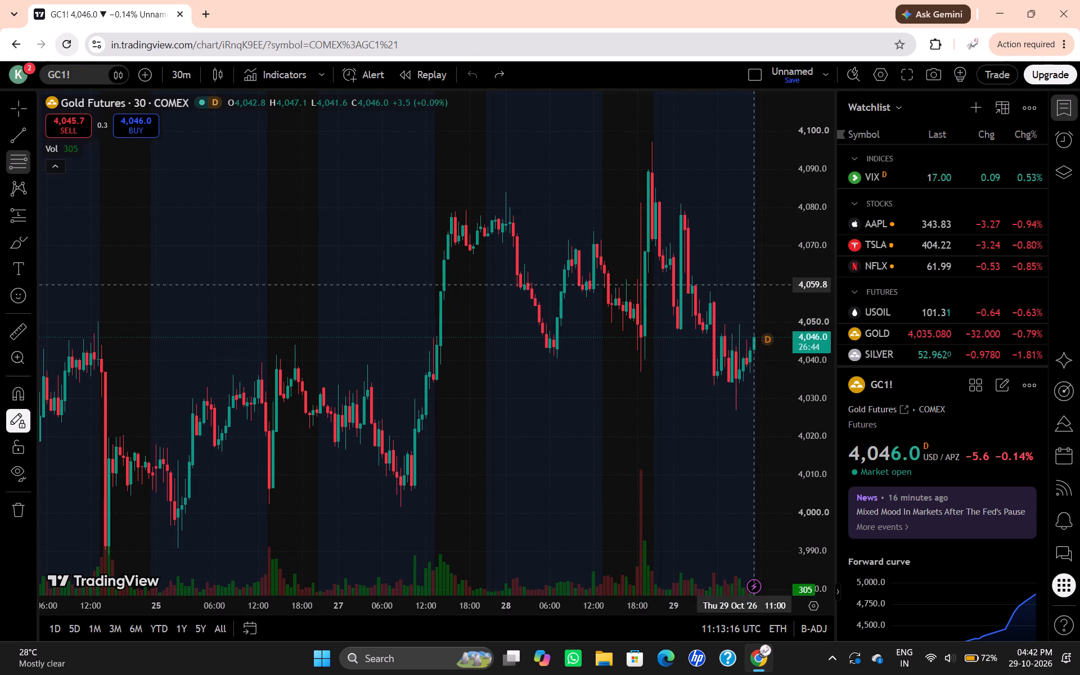
Draw a Fib retracement from about 4,087.6 on 28 October 2026 at 14:30 down to about 4,036.5 on 29 October at 11:00.
left_click_drag(792, 319, 823, 513)
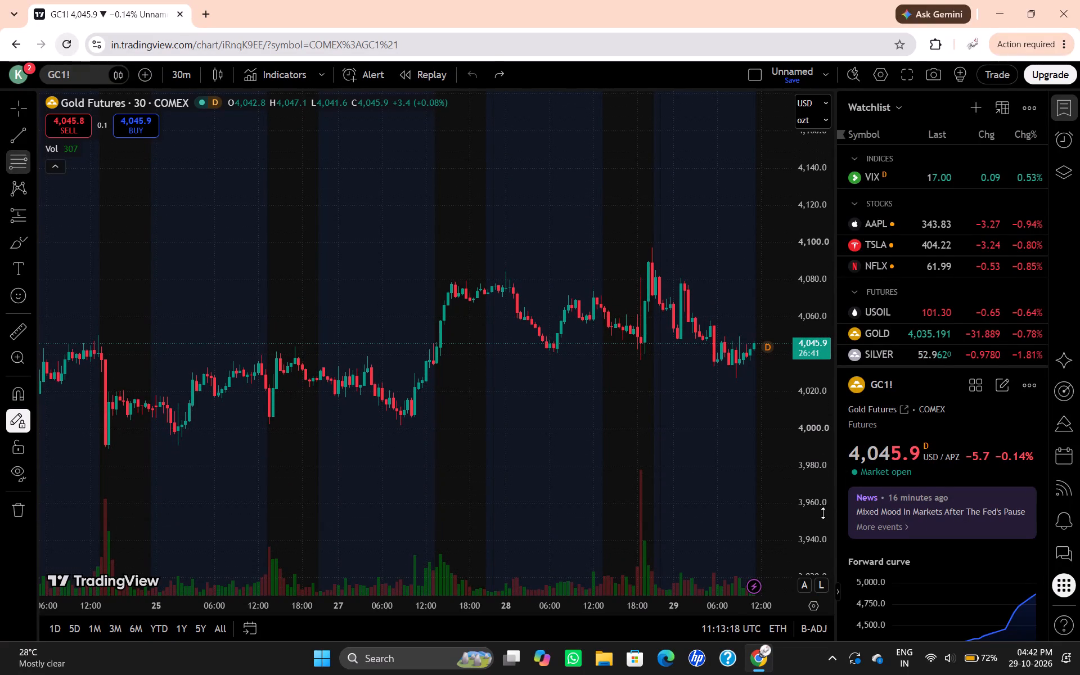
left_click(26, 173)
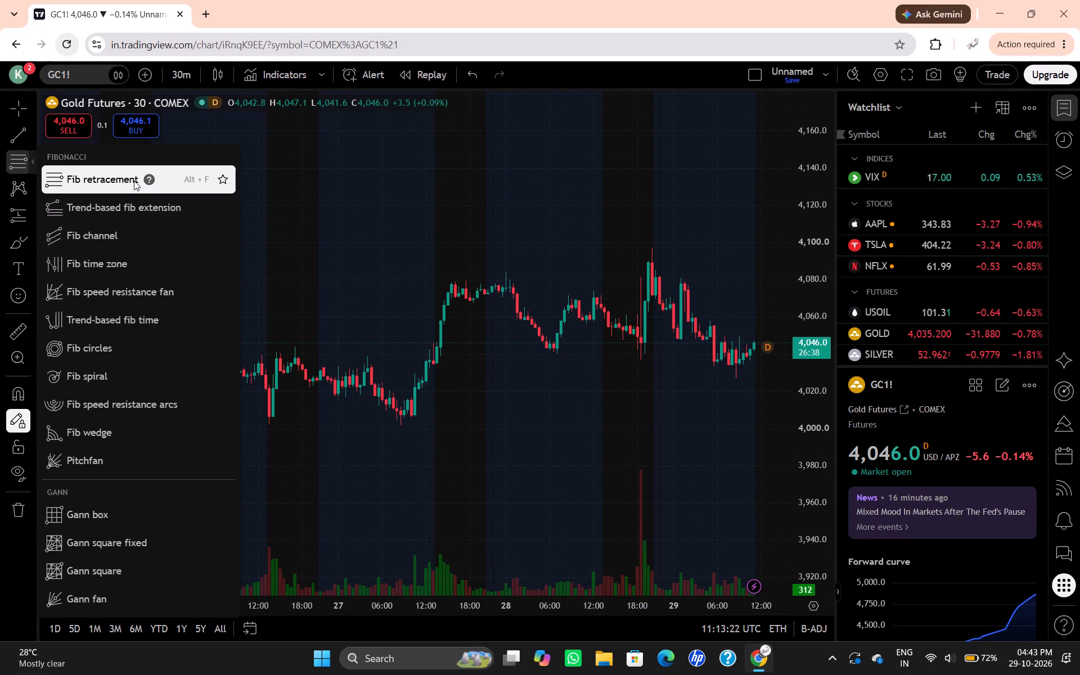
left_click(134, 181)
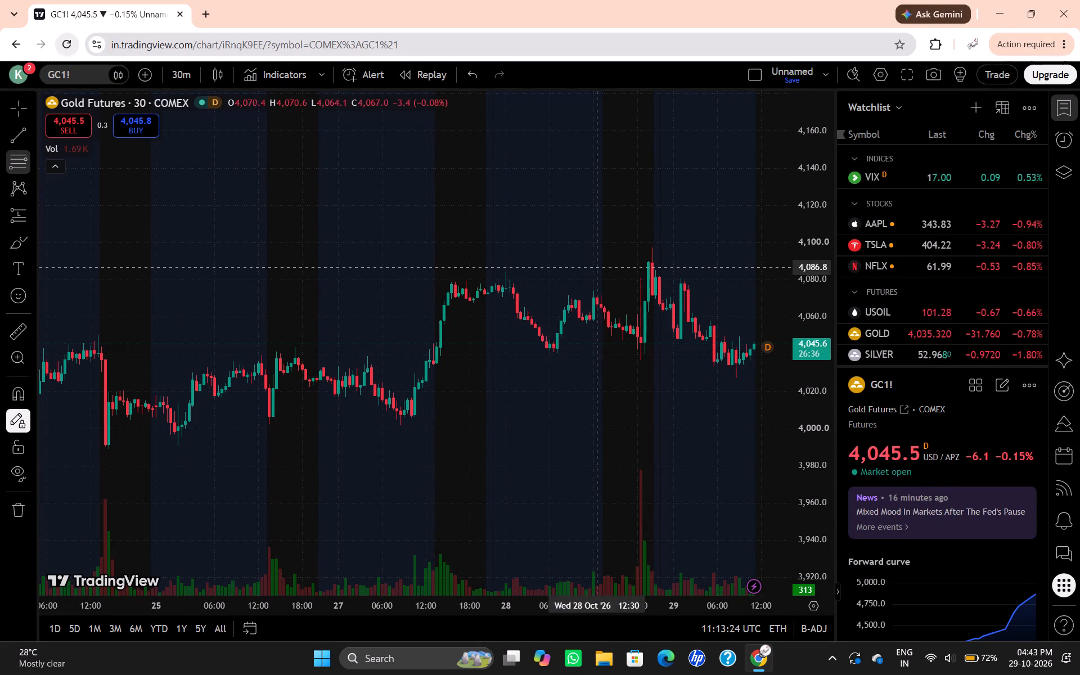
left_click(614, 265)
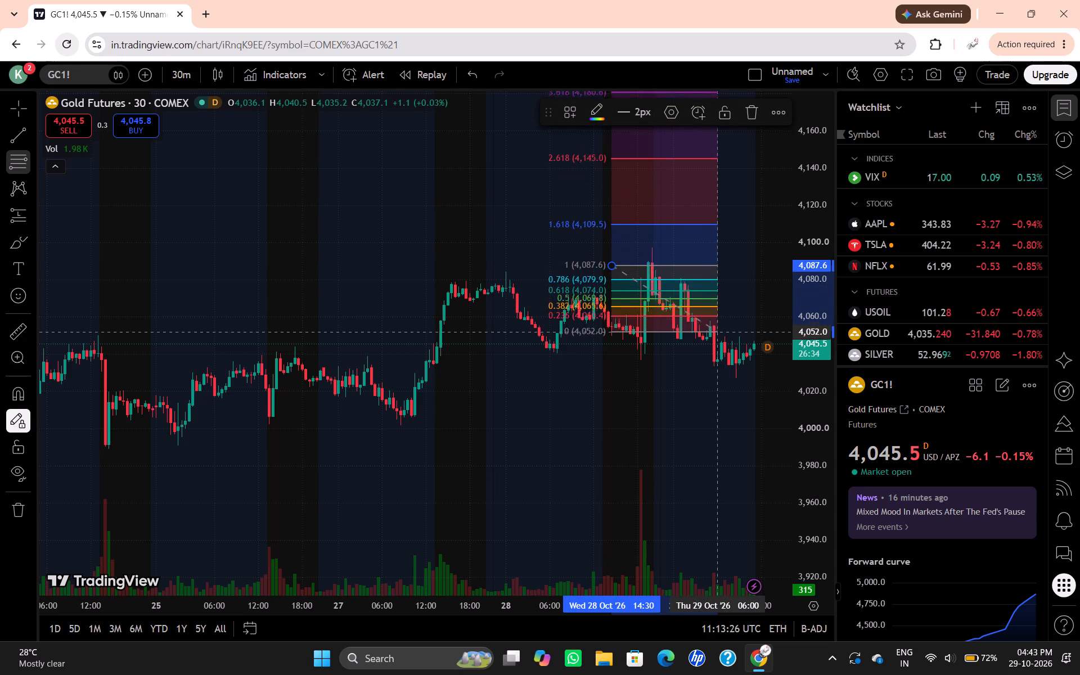
left_click(753, 361)
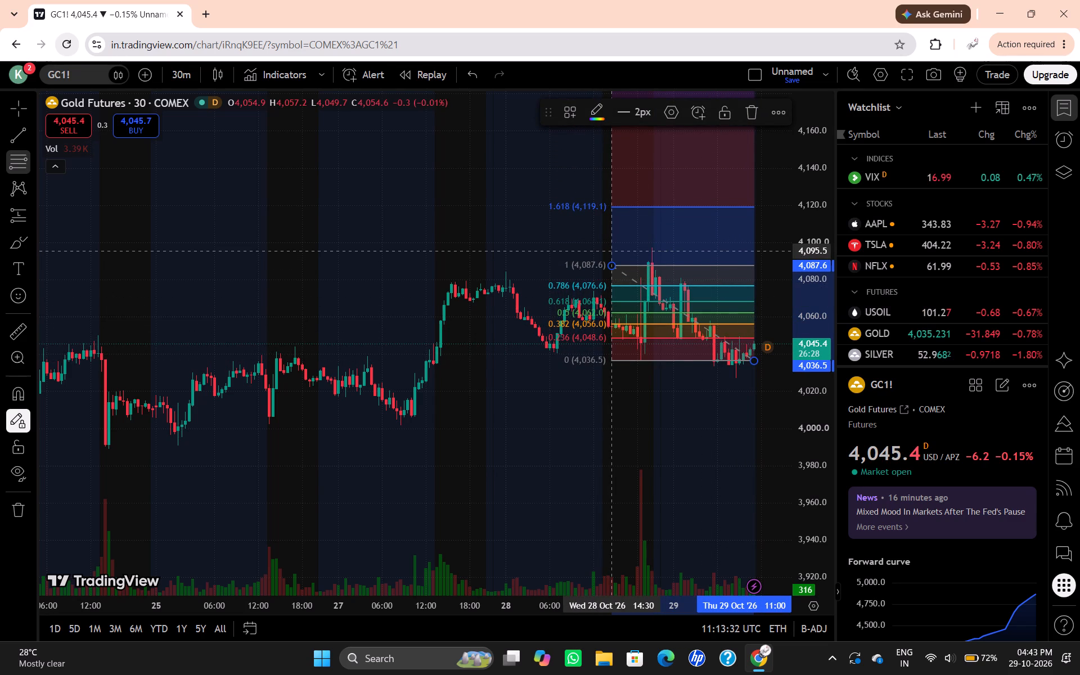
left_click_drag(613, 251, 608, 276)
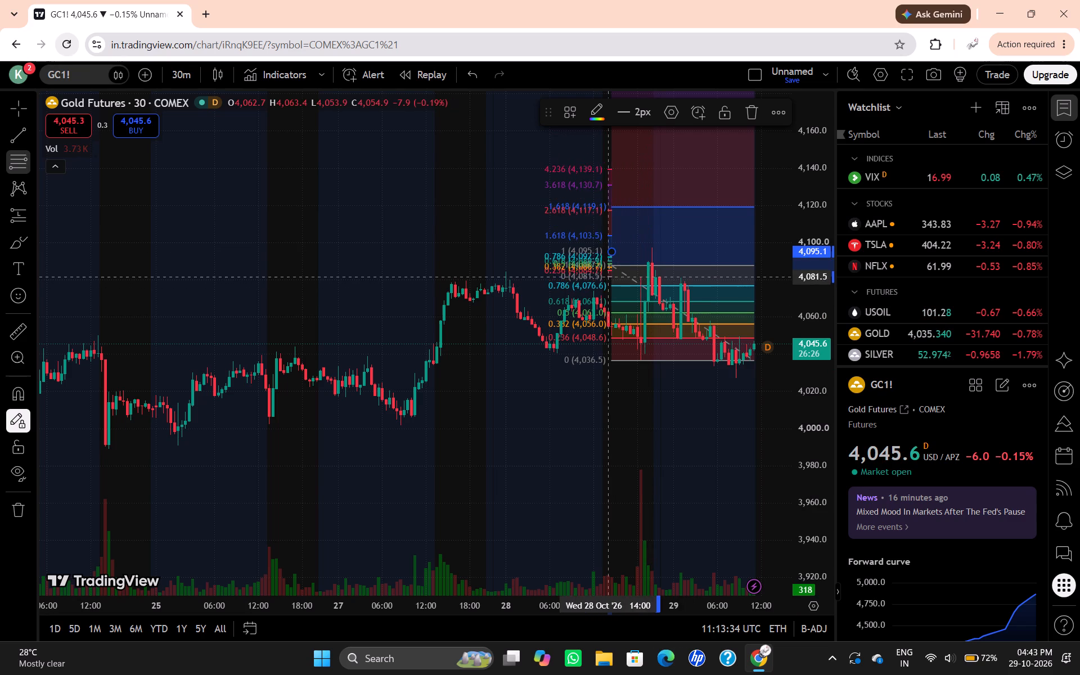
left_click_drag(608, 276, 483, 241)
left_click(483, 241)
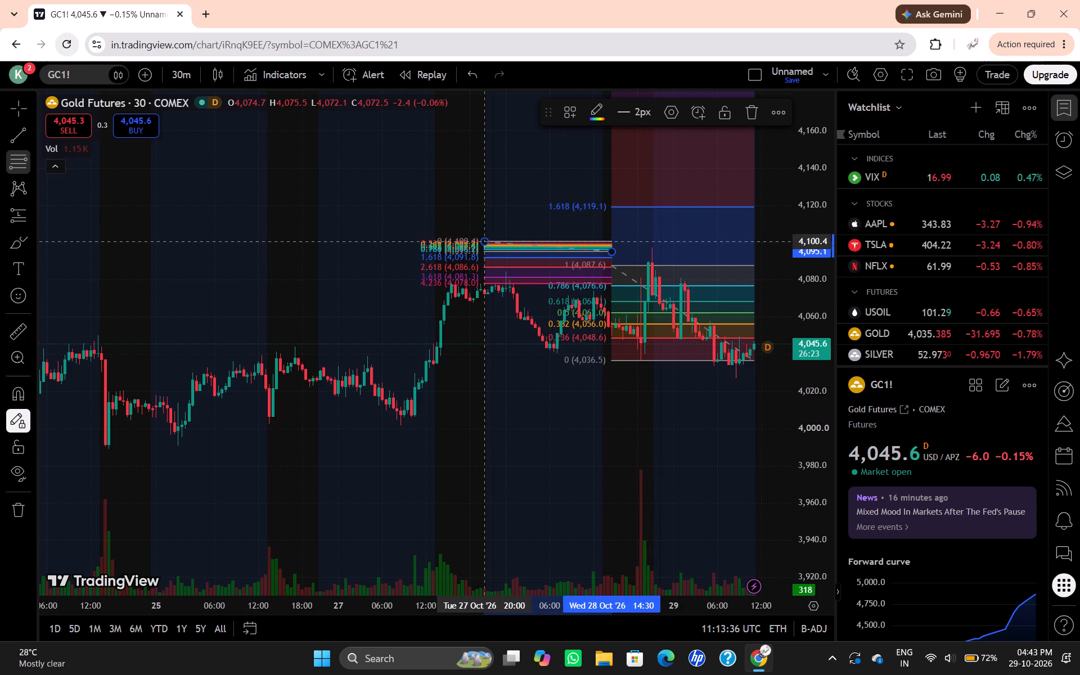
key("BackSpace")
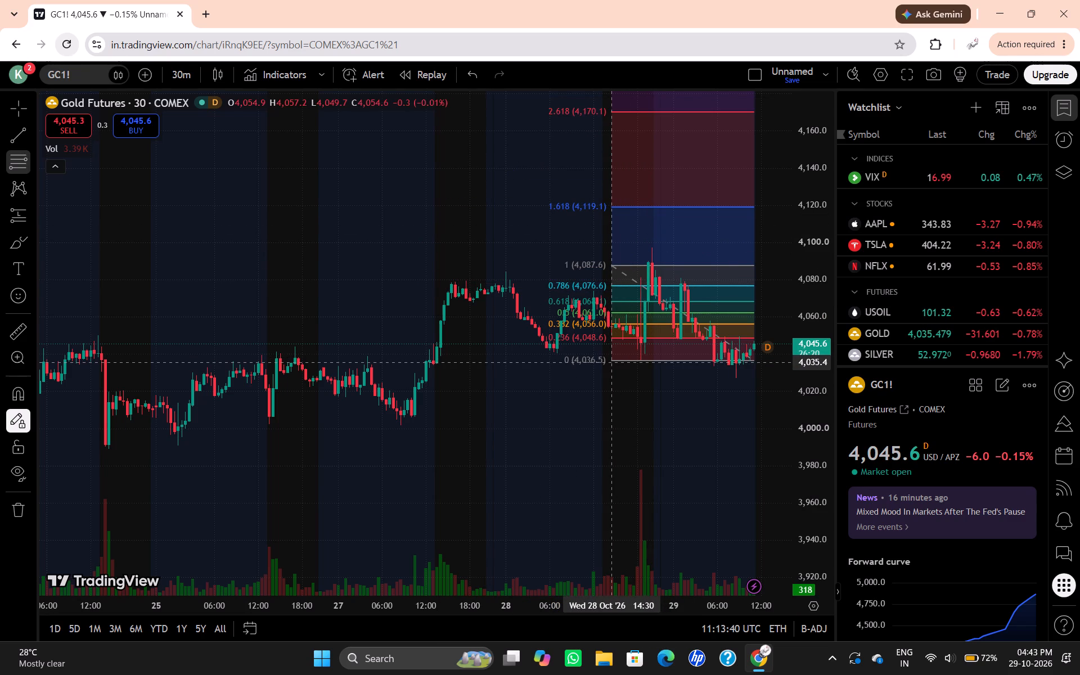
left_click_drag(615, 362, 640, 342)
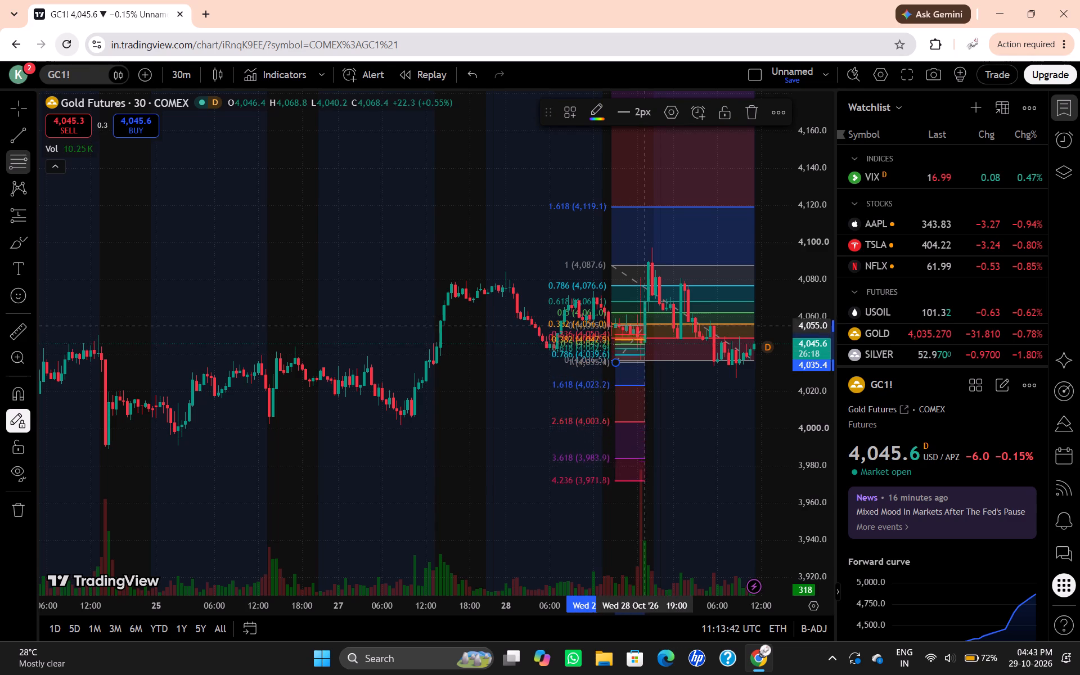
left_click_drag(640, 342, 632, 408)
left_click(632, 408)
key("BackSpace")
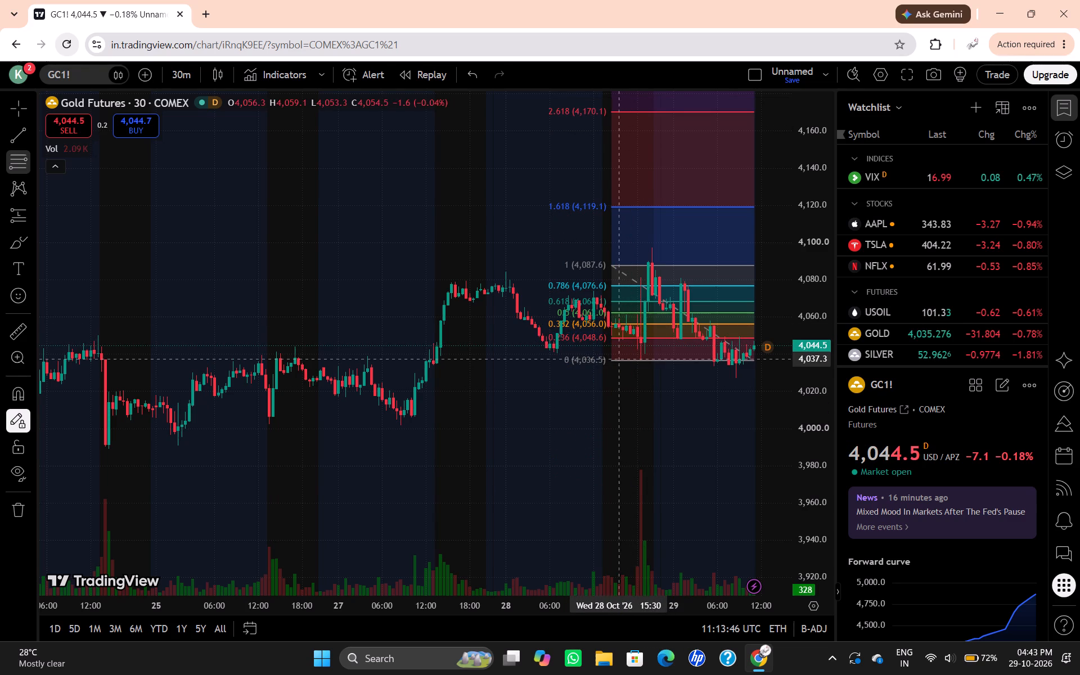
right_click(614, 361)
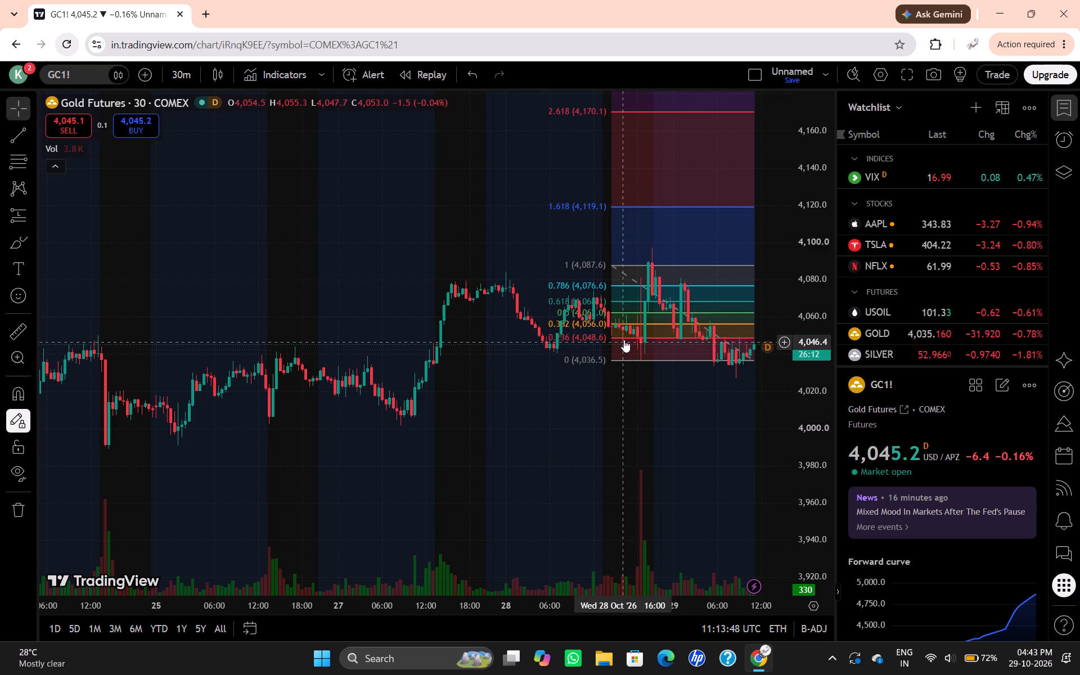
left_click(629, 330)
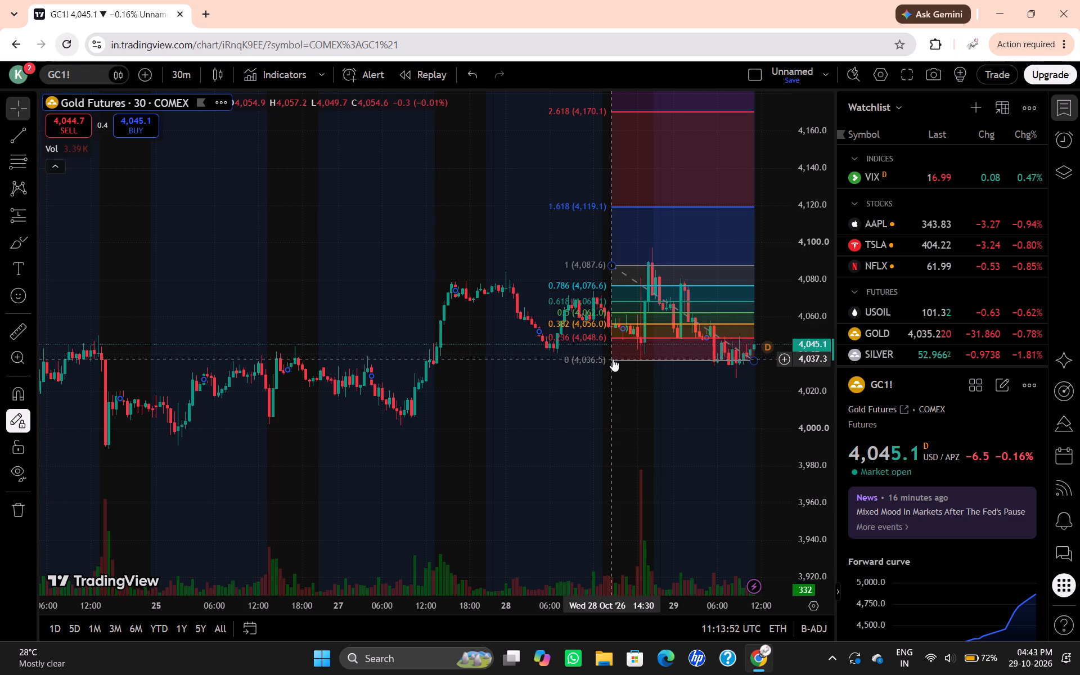
Move the whole Fib retracement so it runs from about 4,085.3 on 28 October 2026 at 13:00 to about 4,034.3 on 29 October at 09:30.
right_click_drag(613, 359, 708, 357)
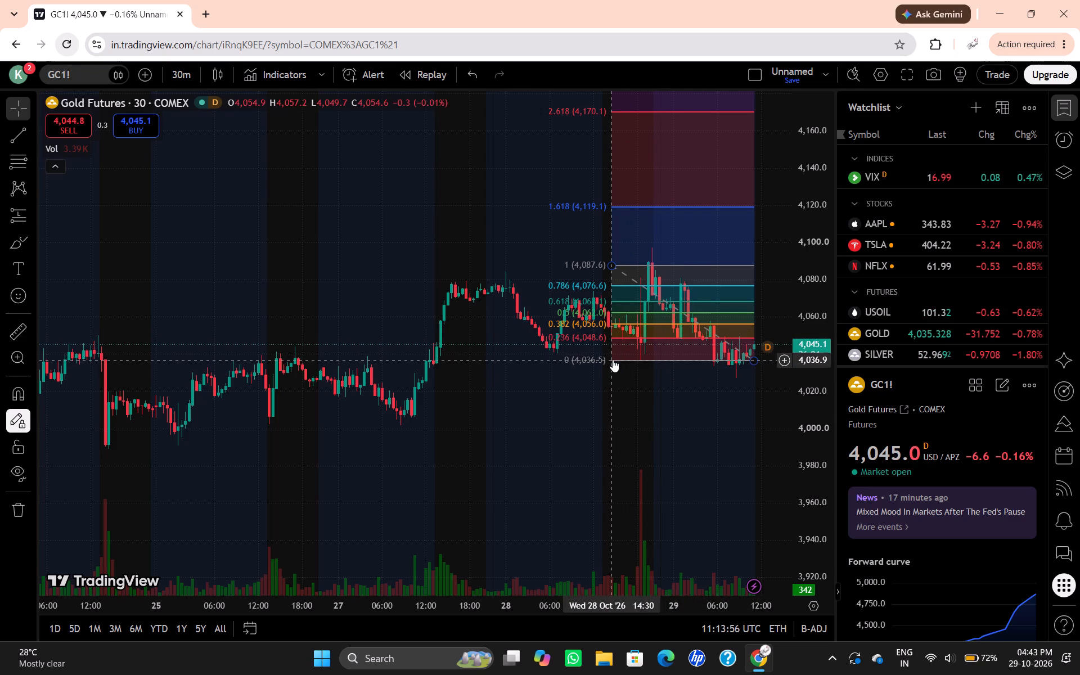
left_click_drag(613, 359, 643, 366)
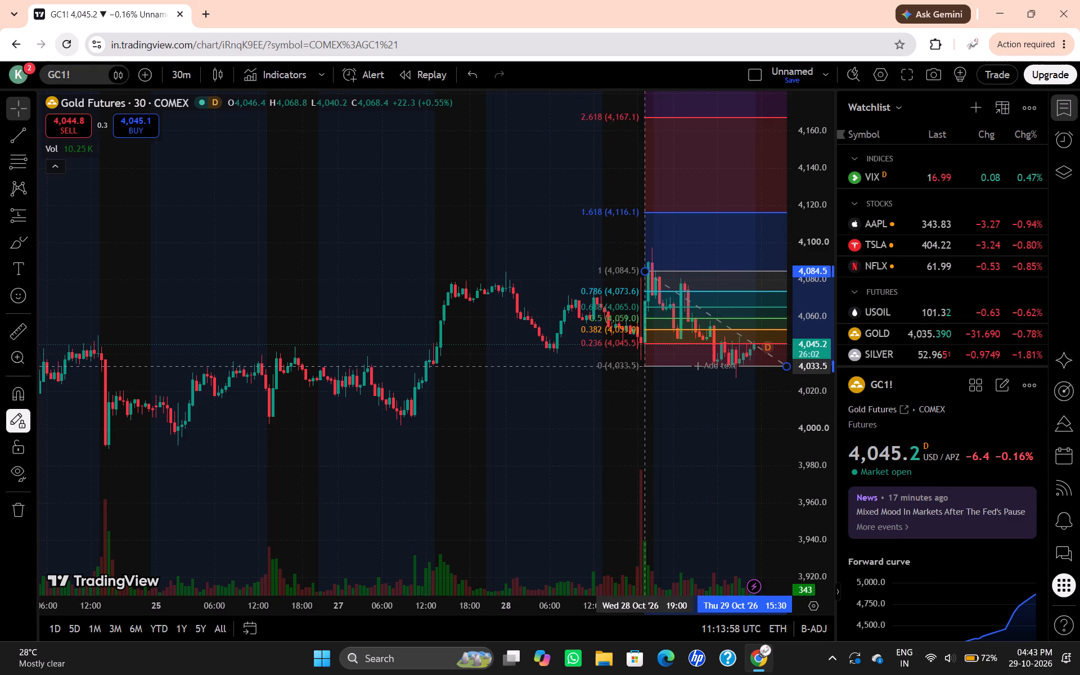
left_click_drag(643, 366, 646, 361)
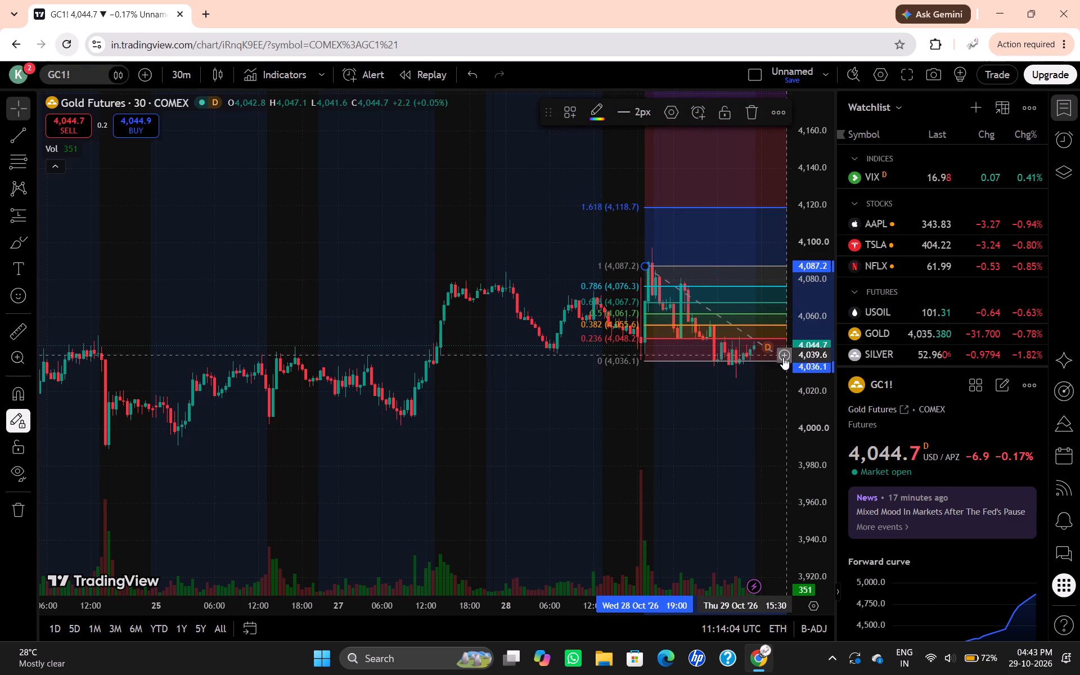
left_click_drag(766, 361, 751, 359)
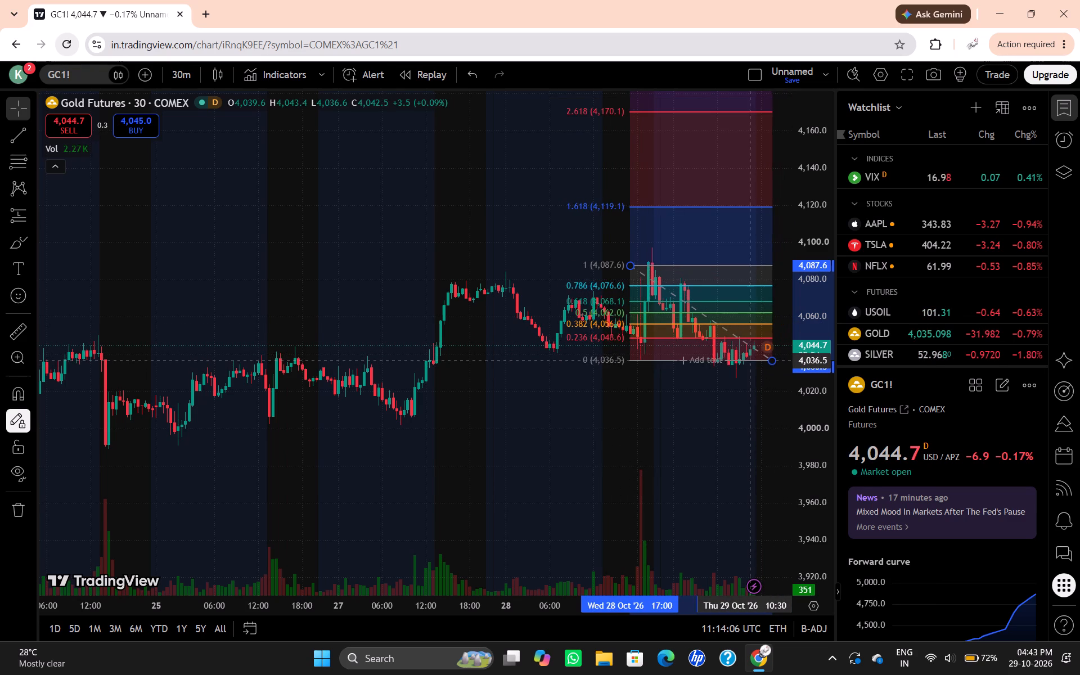
left_click_drag(751, 359, 728, 362)
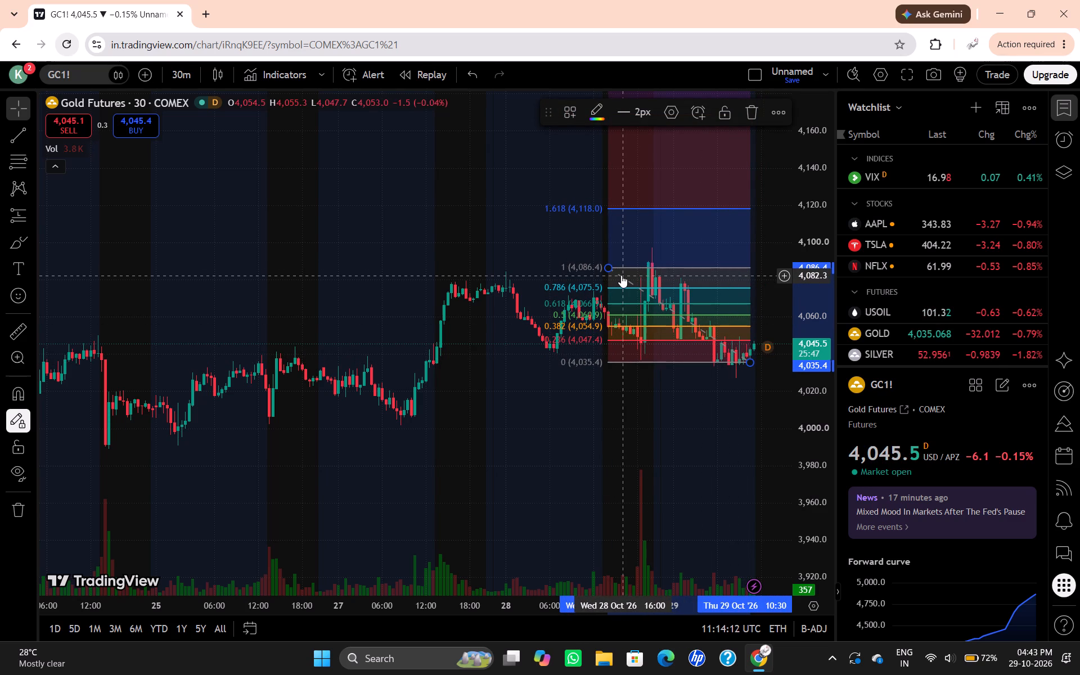
left_click(621, 275)
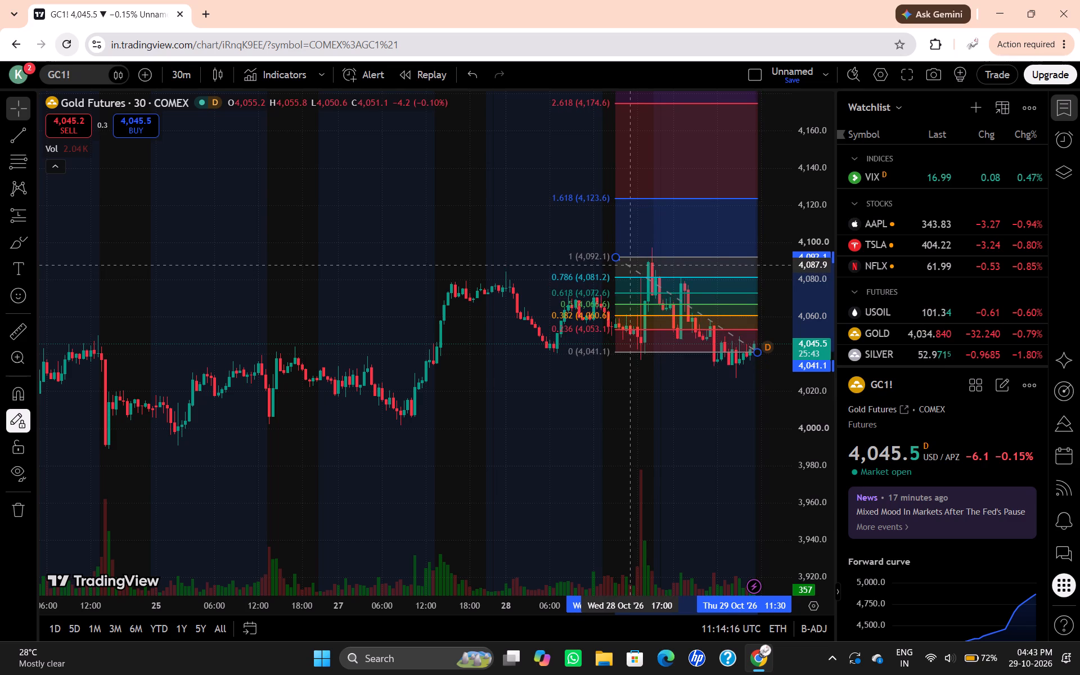
left_click(604, 278)
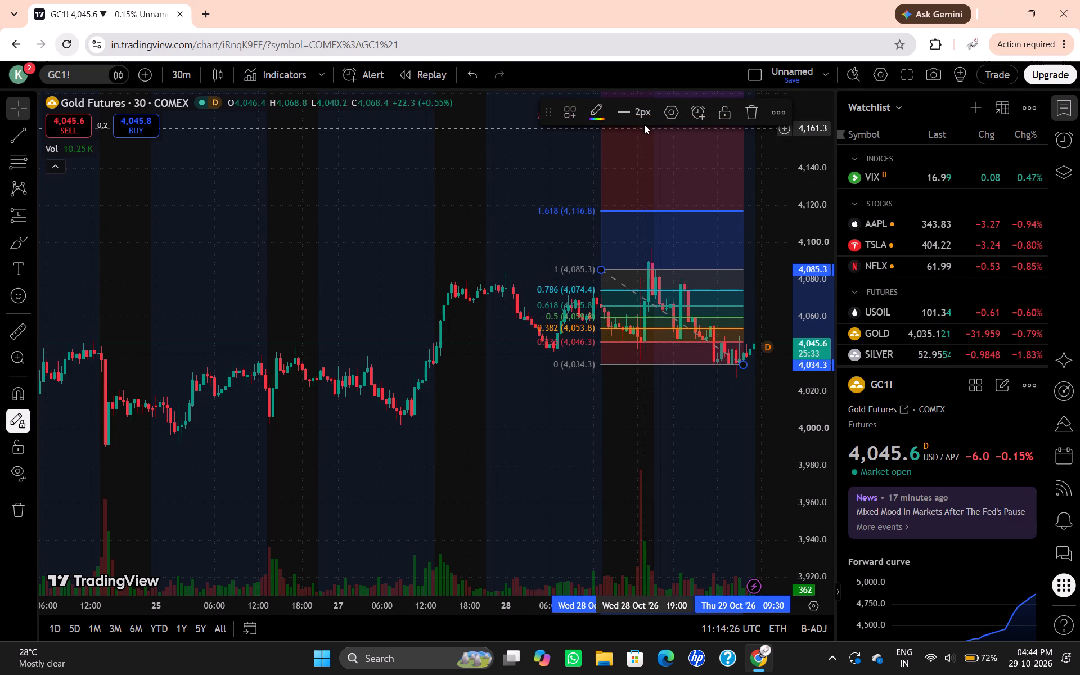
Set the Fib retracement's line thickness to 1px.
left_click(636, 110)
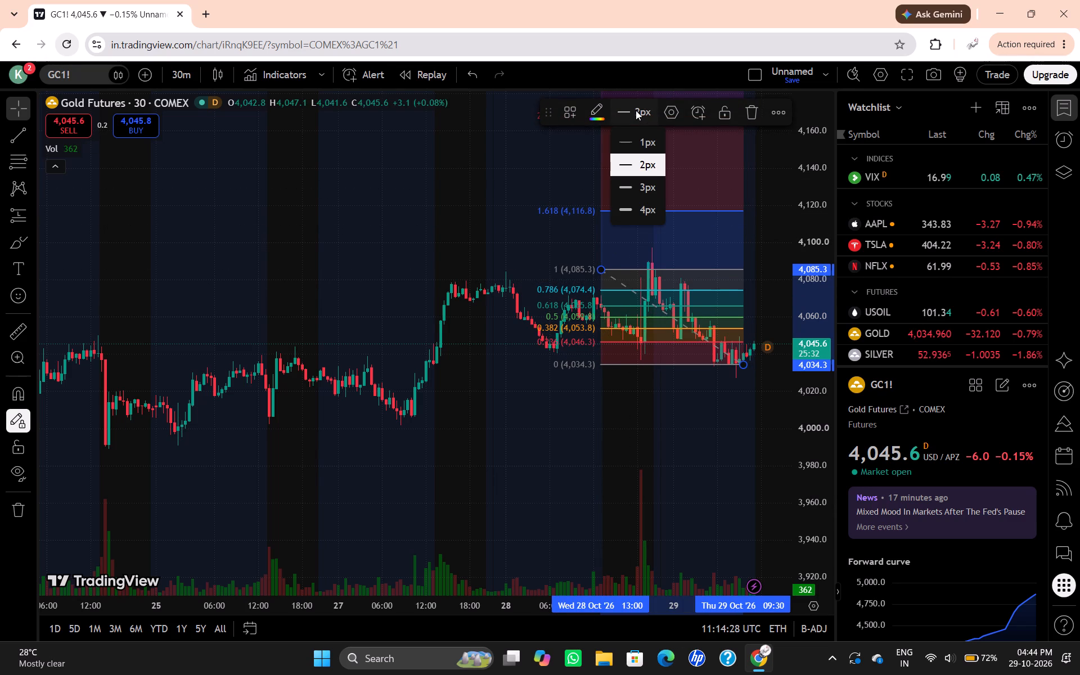
left_click(634, 142)
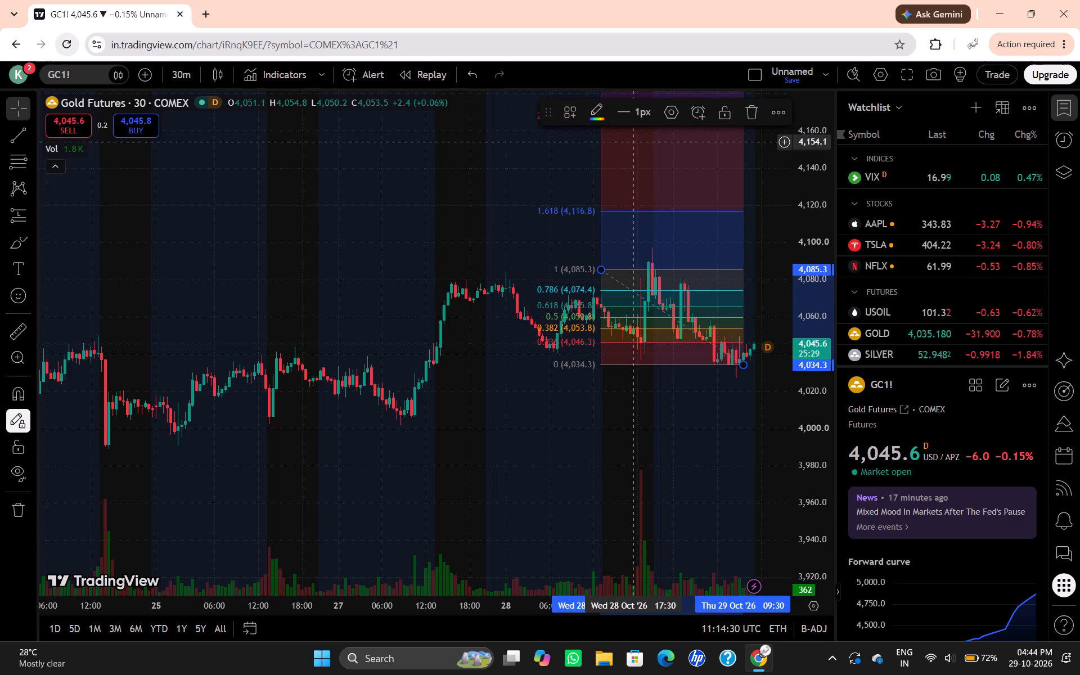
Move the Fib retracement's starting anchor to about 4,071.3 on 28 October 2026 at 19:00 and deselect the drawing.
left_click_drag(601, 271, 611, 269)
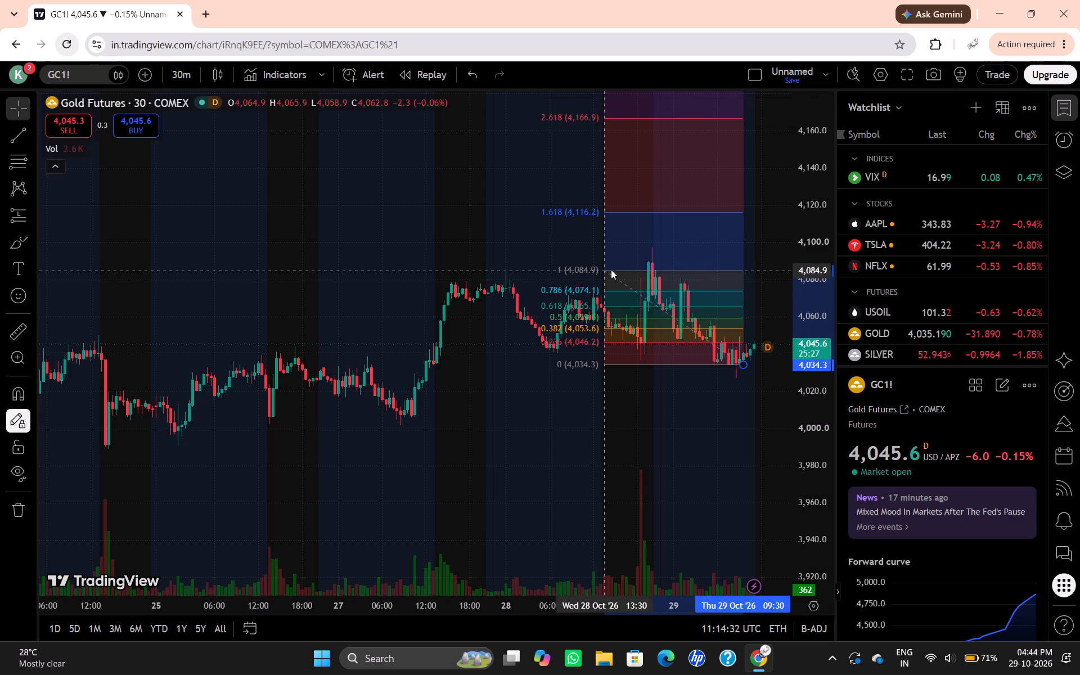
left_click_drag(611, 269, 624, 273)
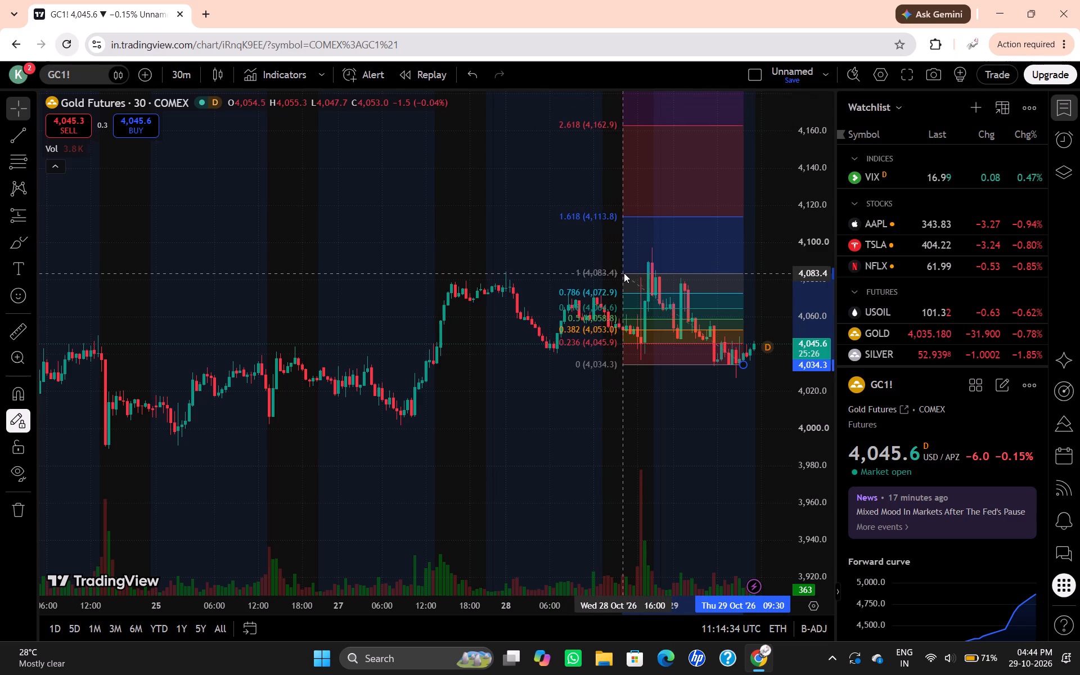
left_click_drag(624, 273, 646, 258)
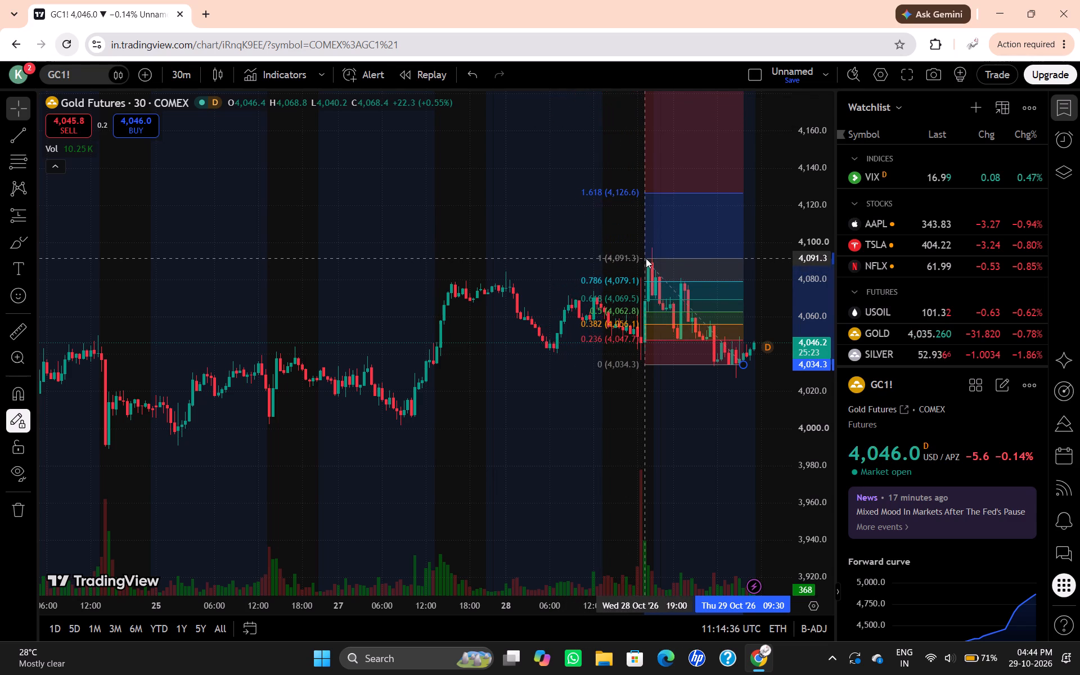
left_click_drag(646, 258, 650, 301)
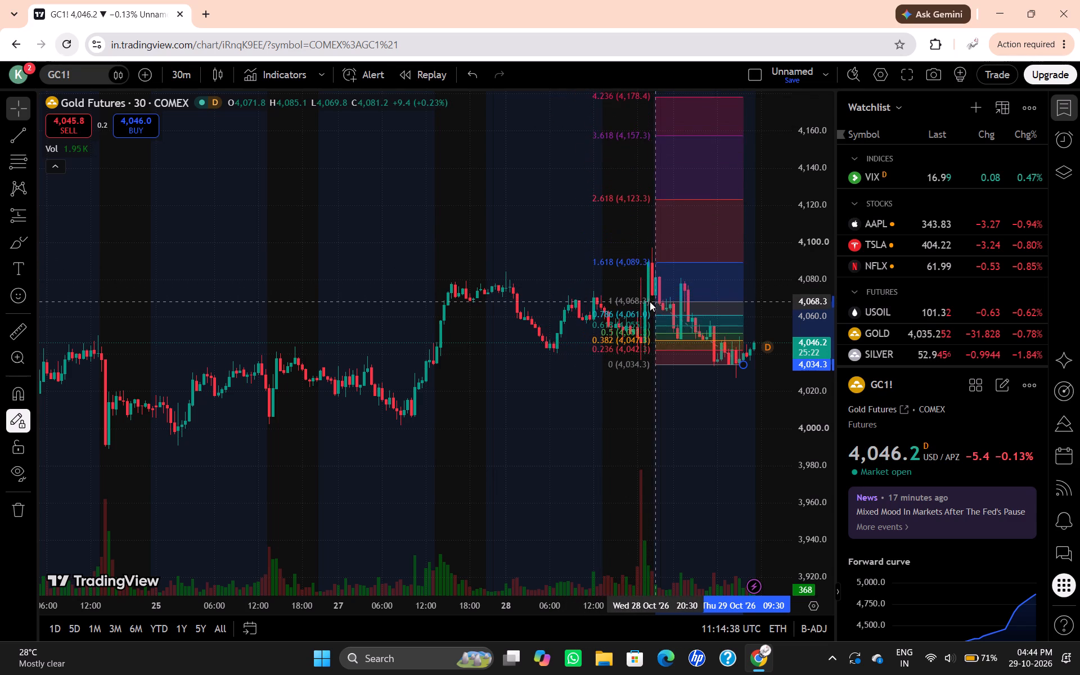
left_click_drag(650, 301, 642, 298)
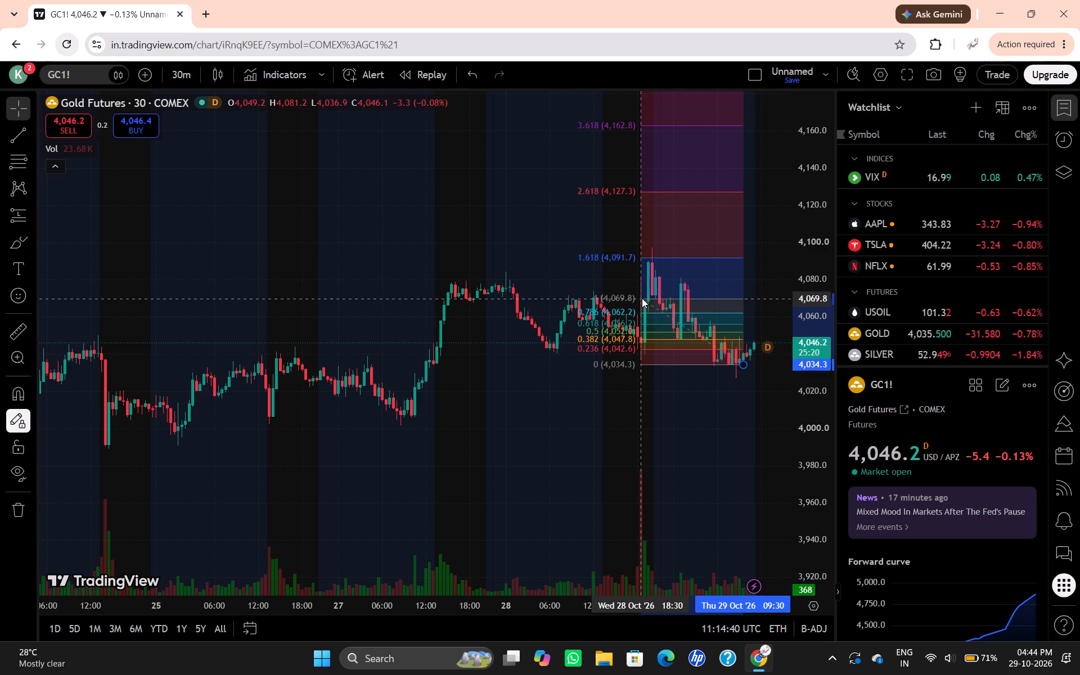
left_click_drag(642, 298, 645, 296)
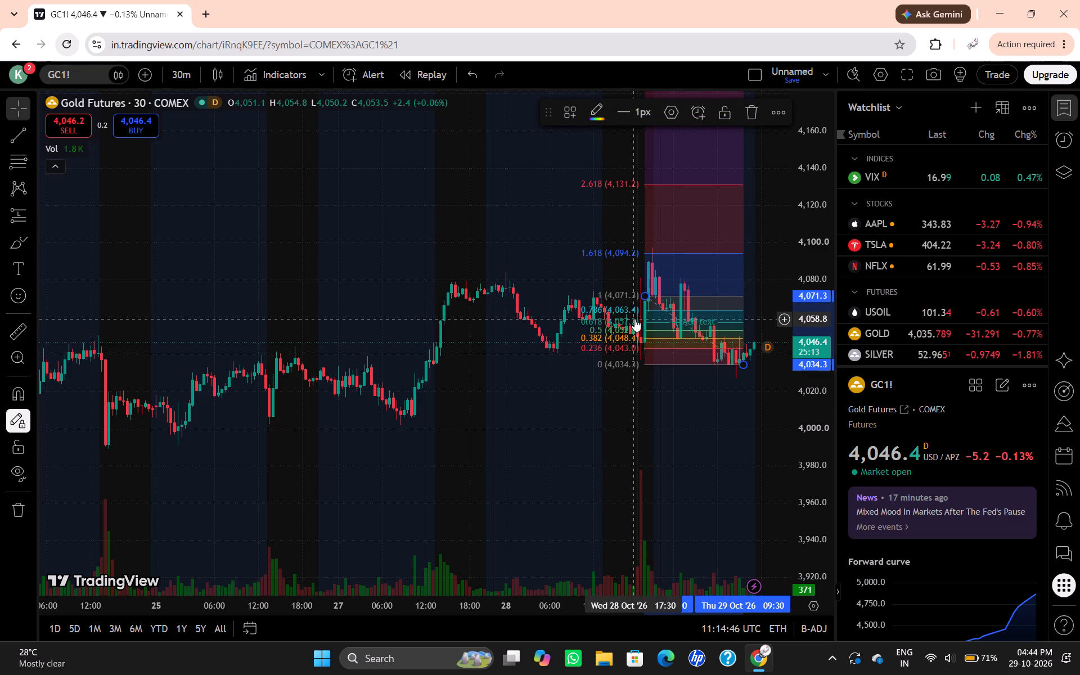
left_click(578, 304)
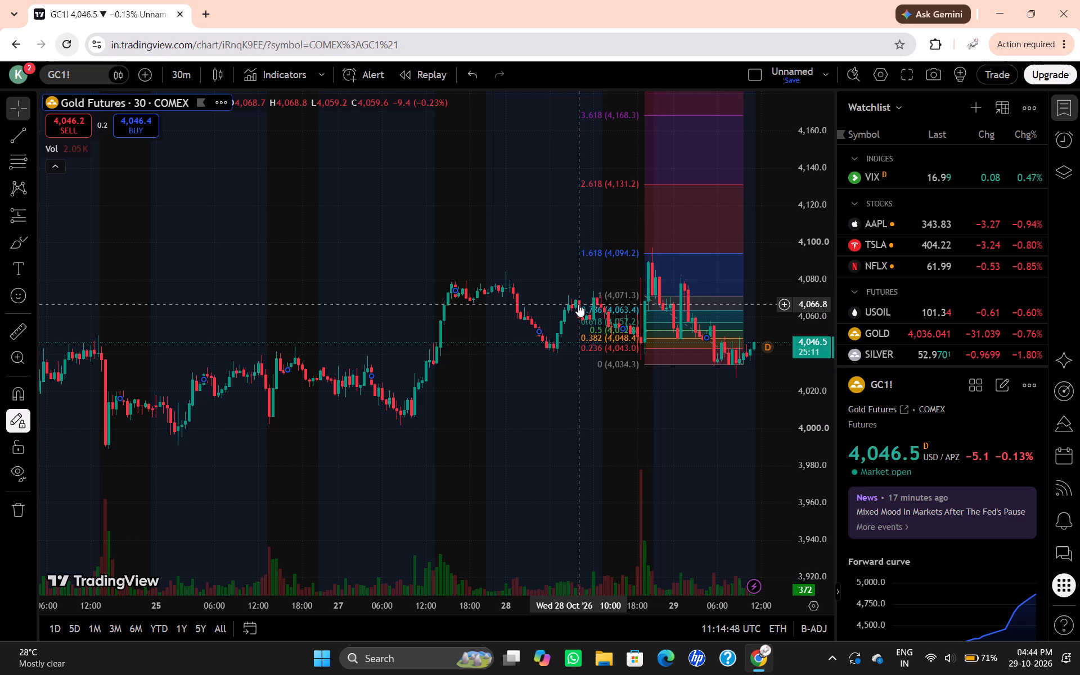
left_click(578, 304)
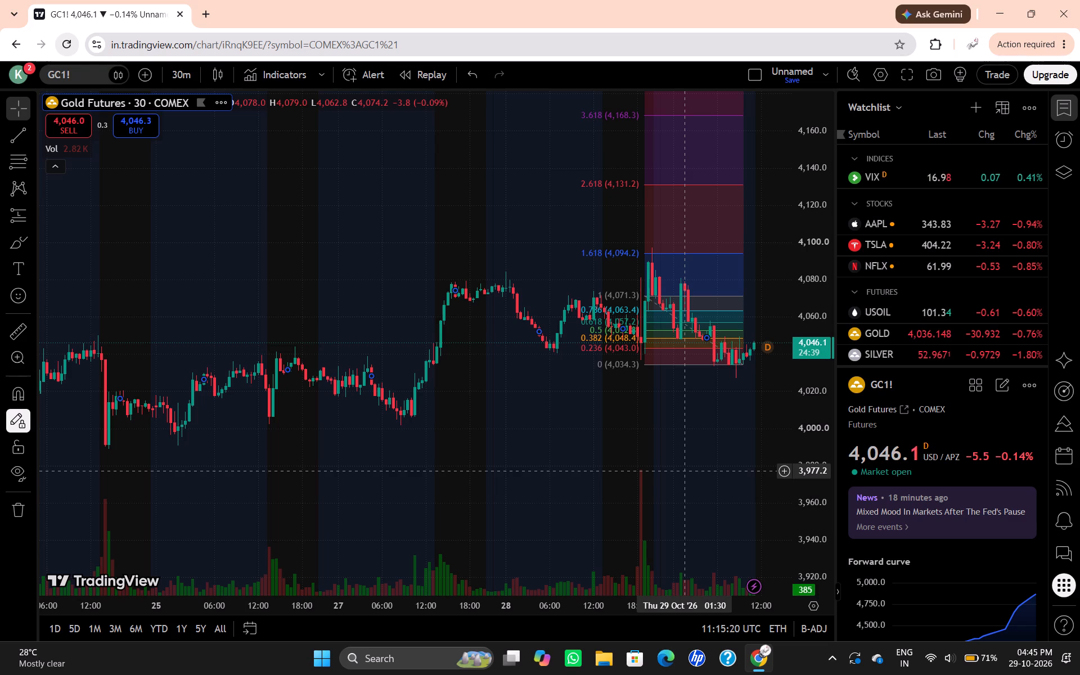
Activate the Fib retracement tool for another drawing on the Gold Futures chart.
left_click(16, 152)
left_click(16, 152)
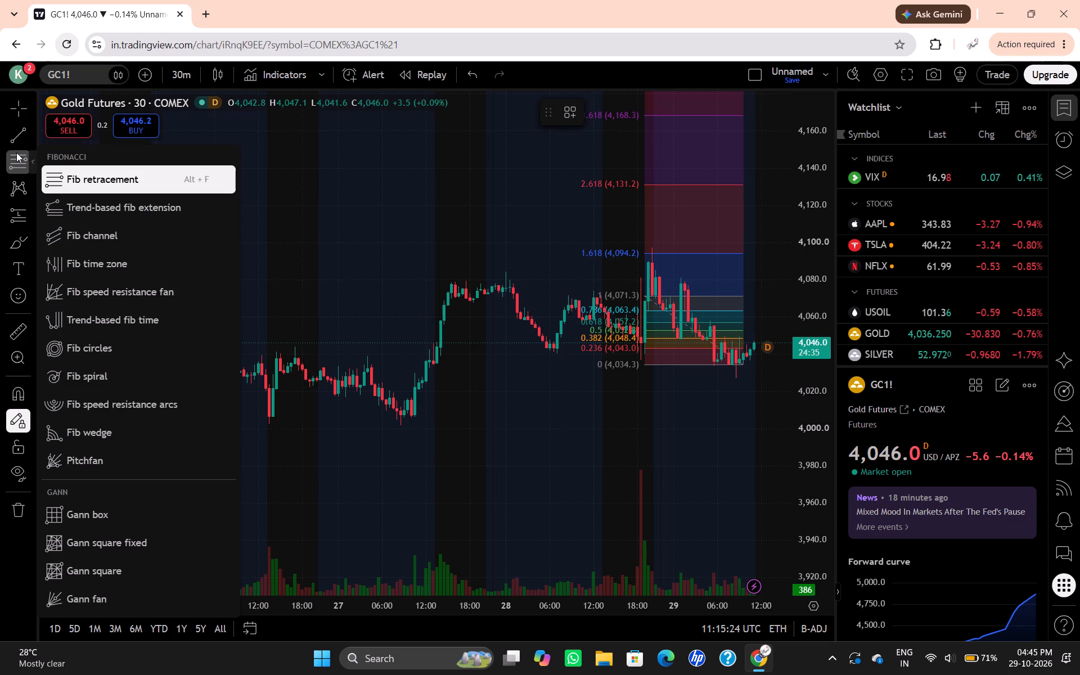
left_click(16, 152)
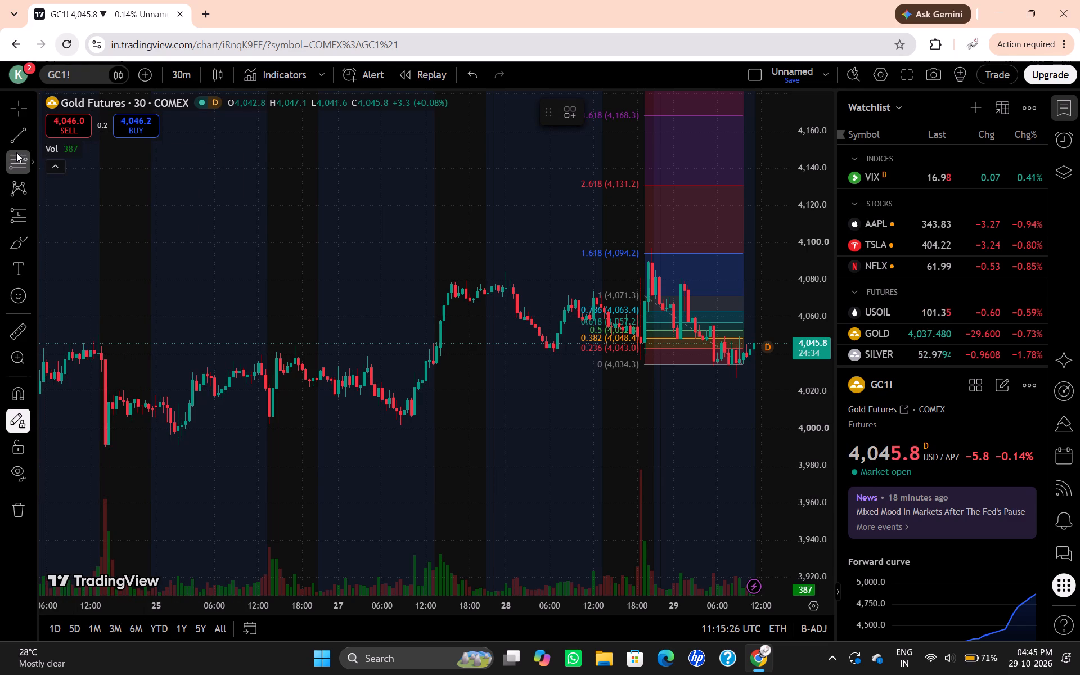
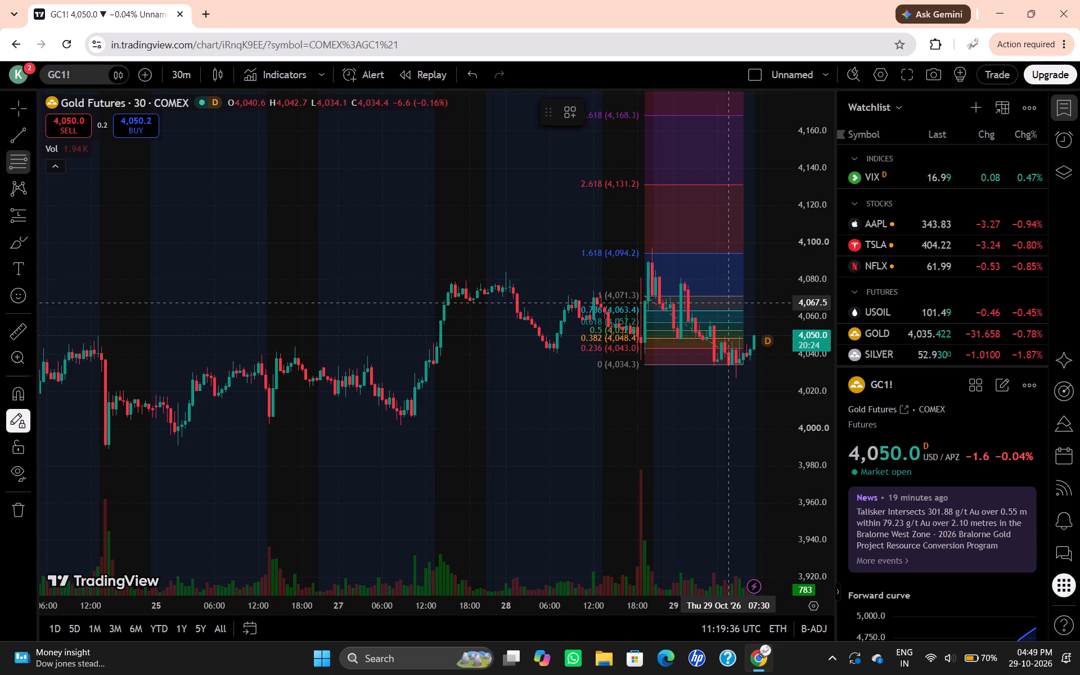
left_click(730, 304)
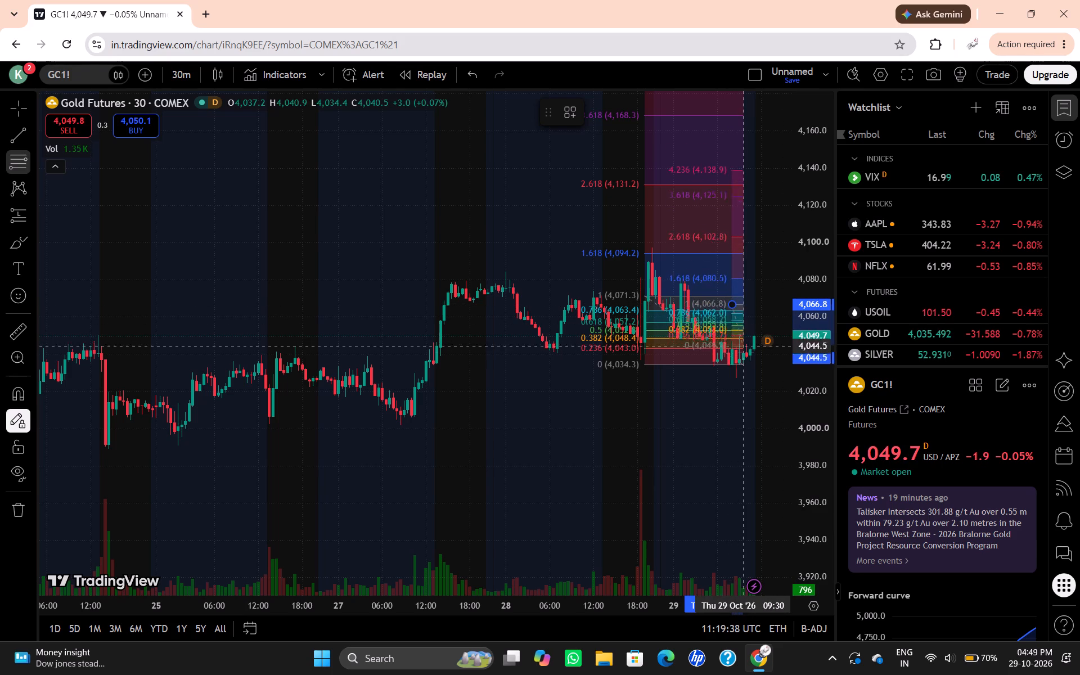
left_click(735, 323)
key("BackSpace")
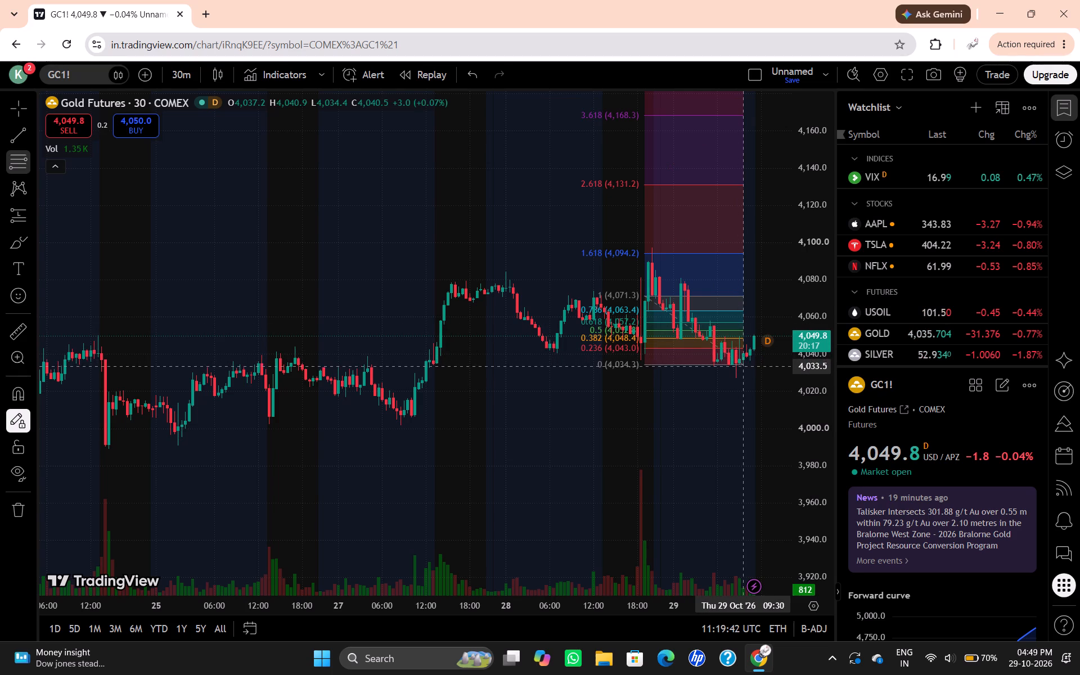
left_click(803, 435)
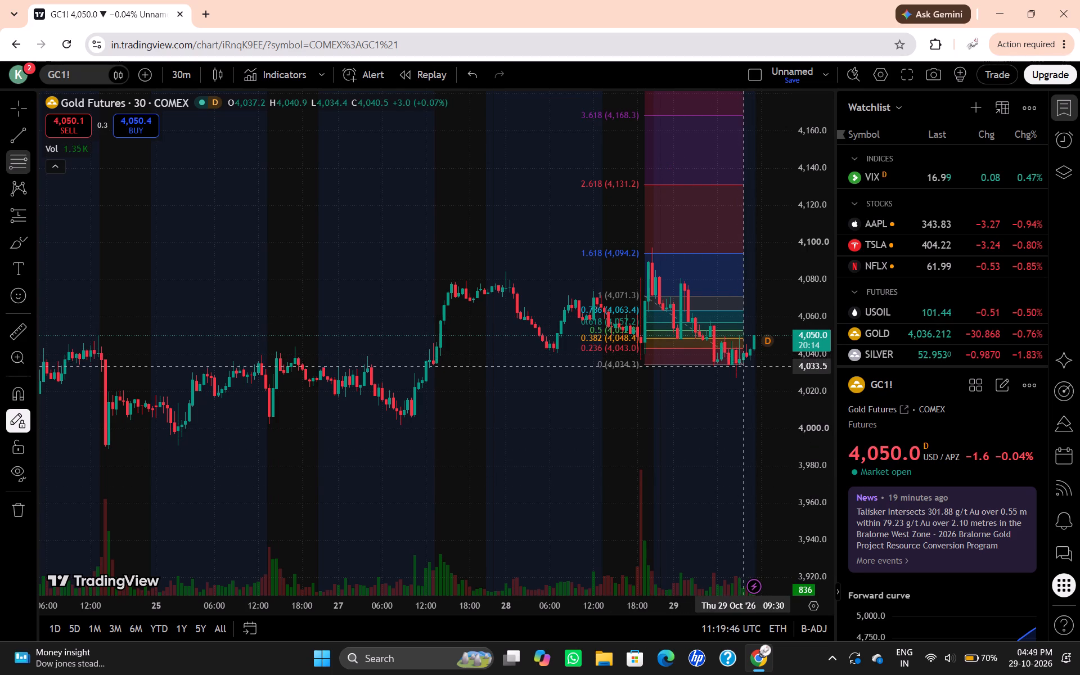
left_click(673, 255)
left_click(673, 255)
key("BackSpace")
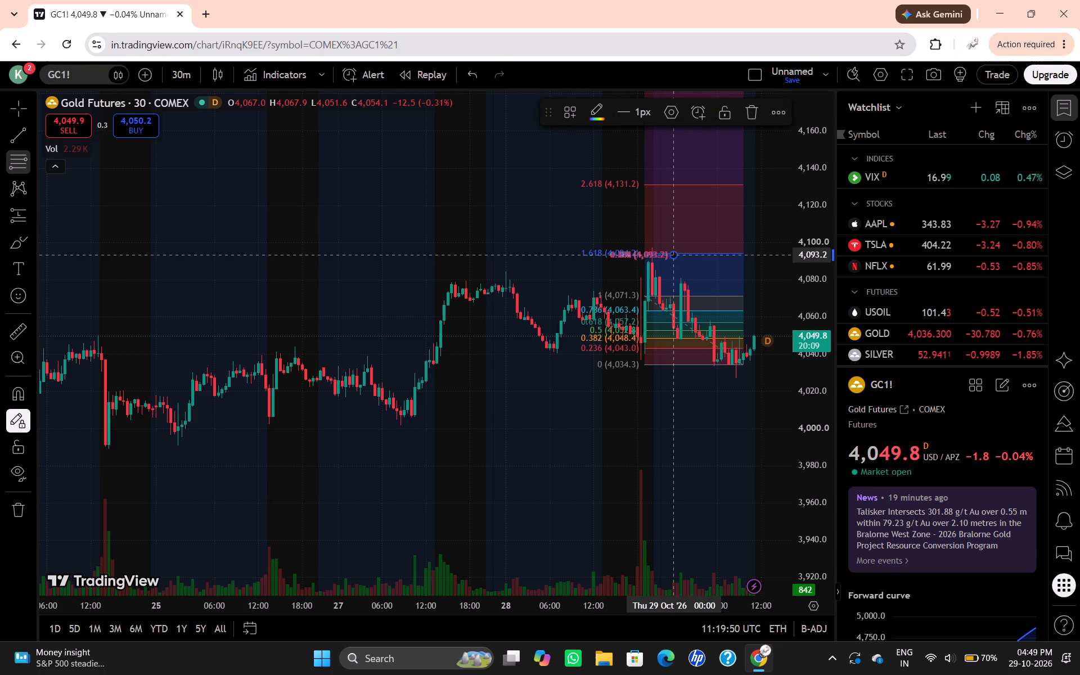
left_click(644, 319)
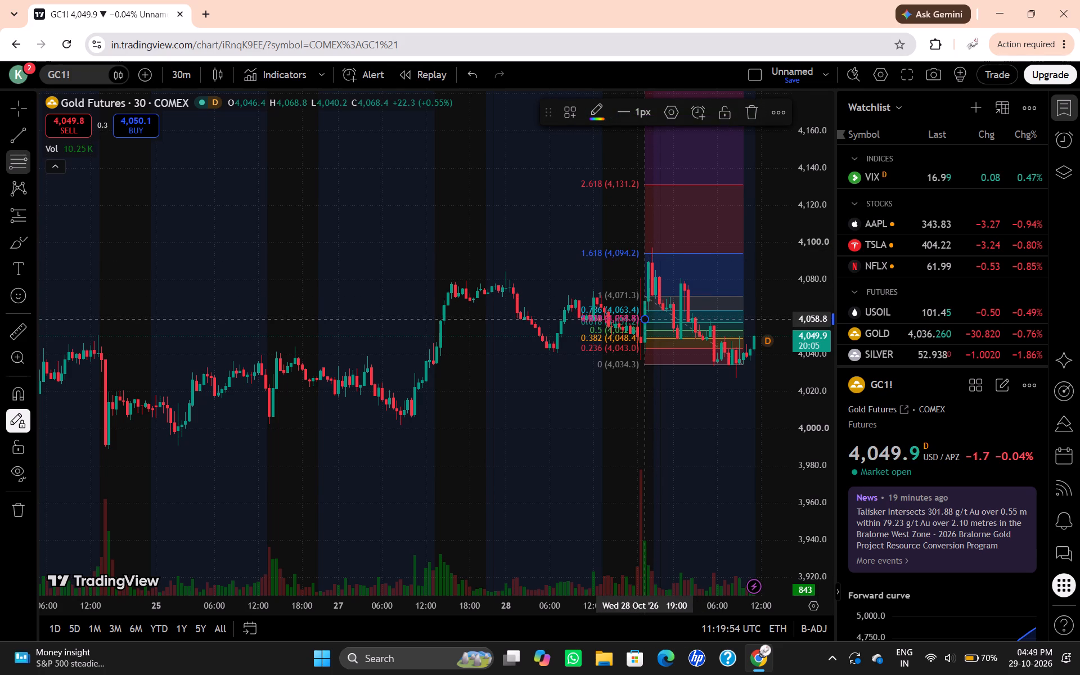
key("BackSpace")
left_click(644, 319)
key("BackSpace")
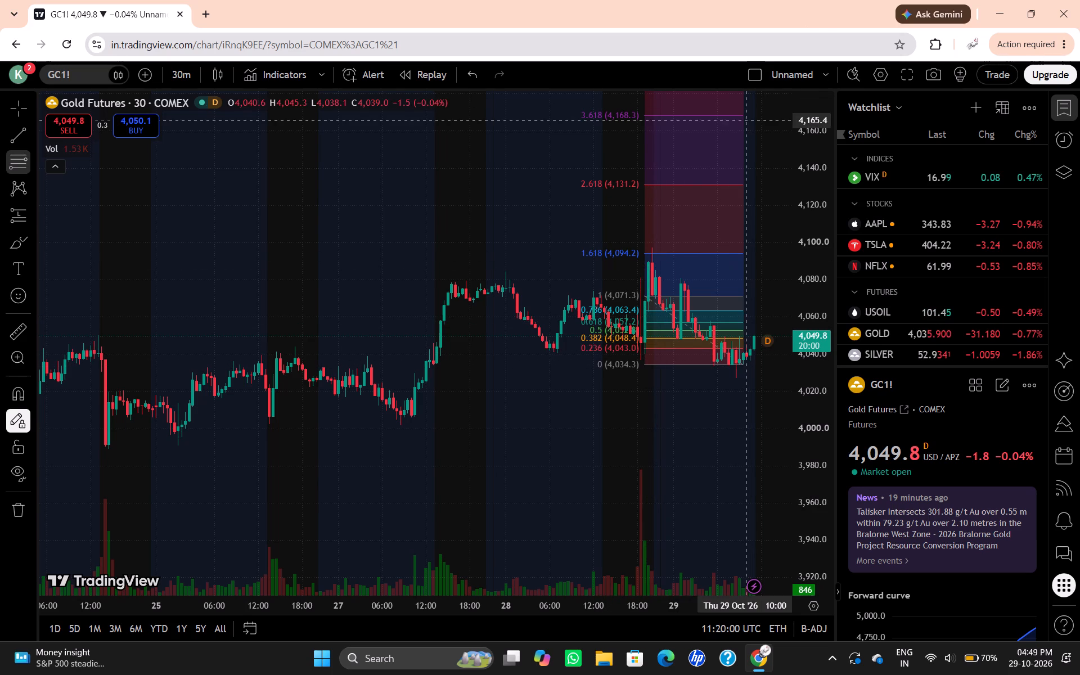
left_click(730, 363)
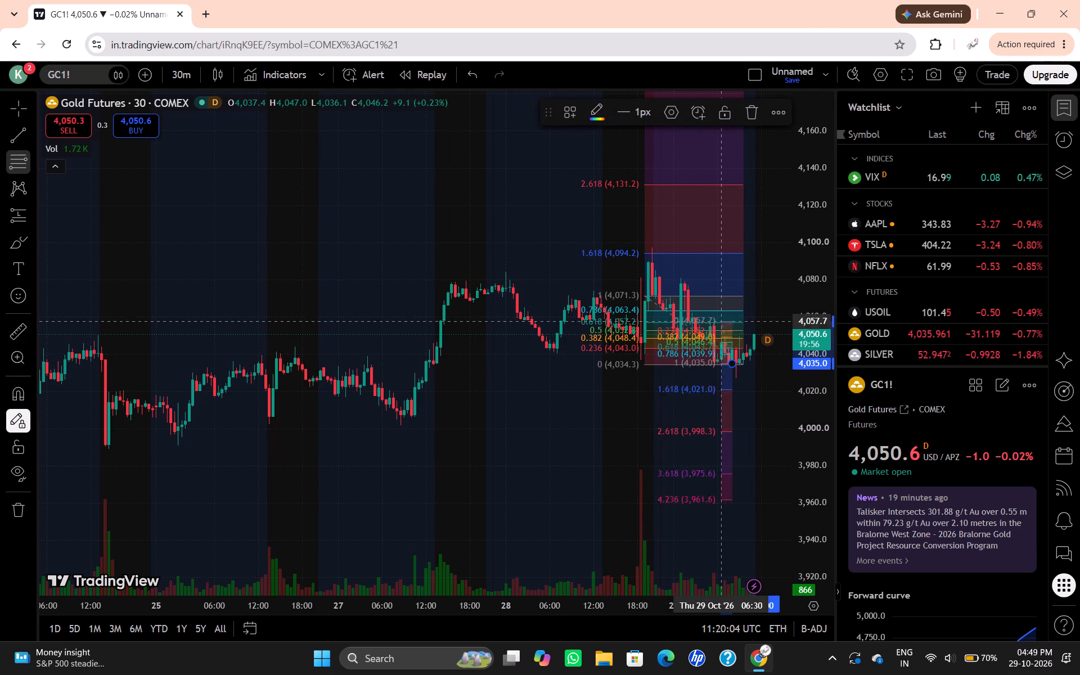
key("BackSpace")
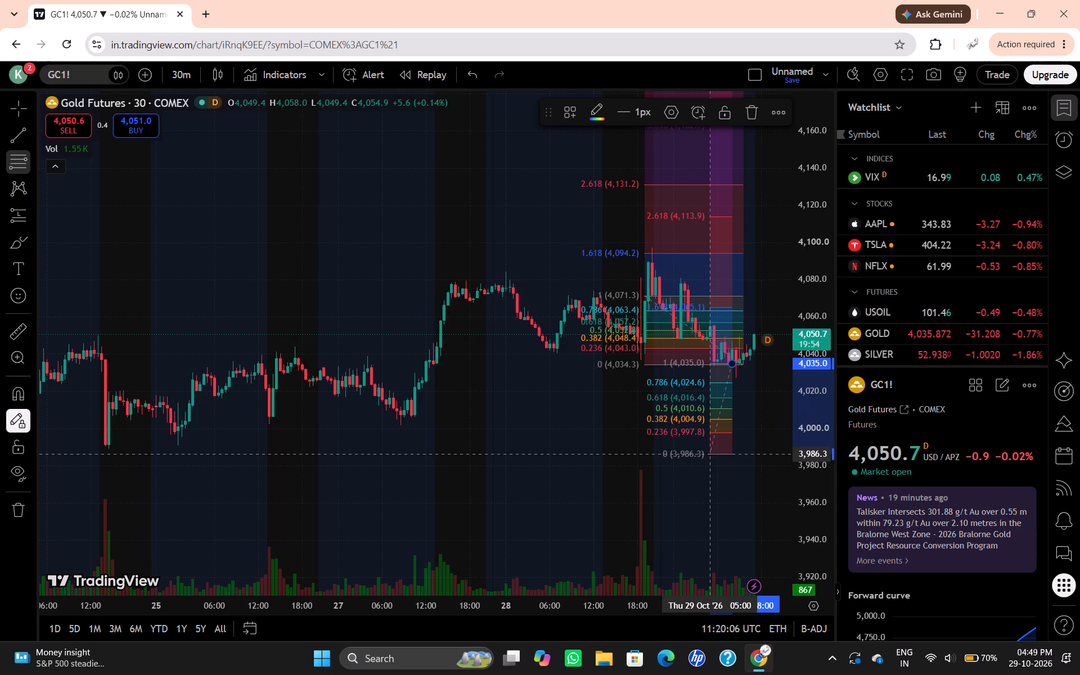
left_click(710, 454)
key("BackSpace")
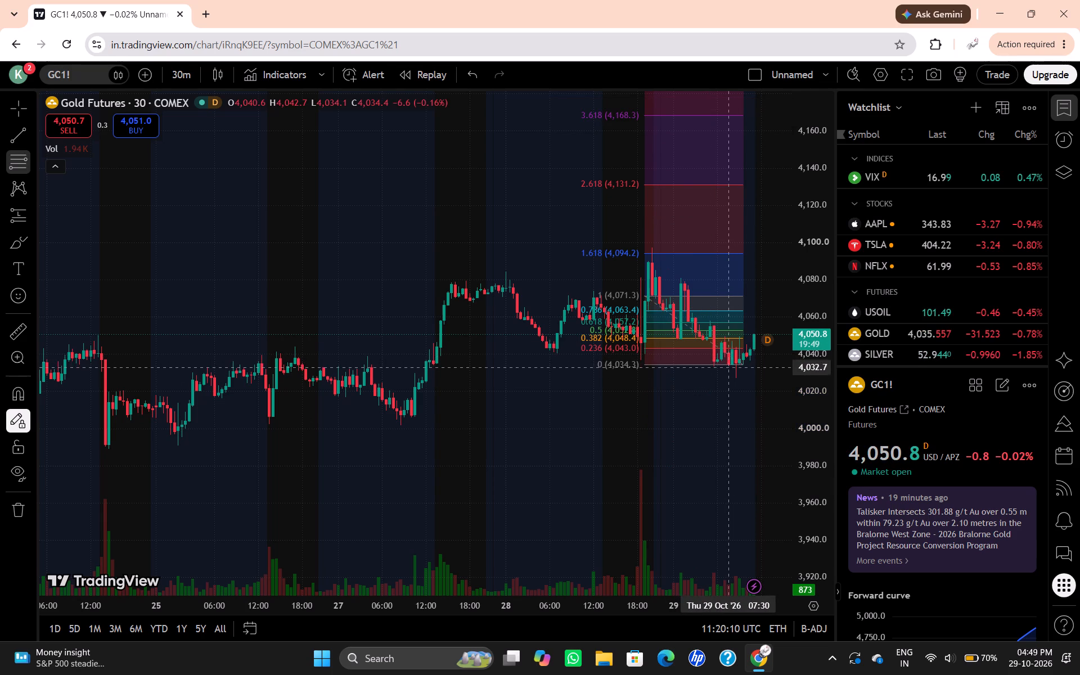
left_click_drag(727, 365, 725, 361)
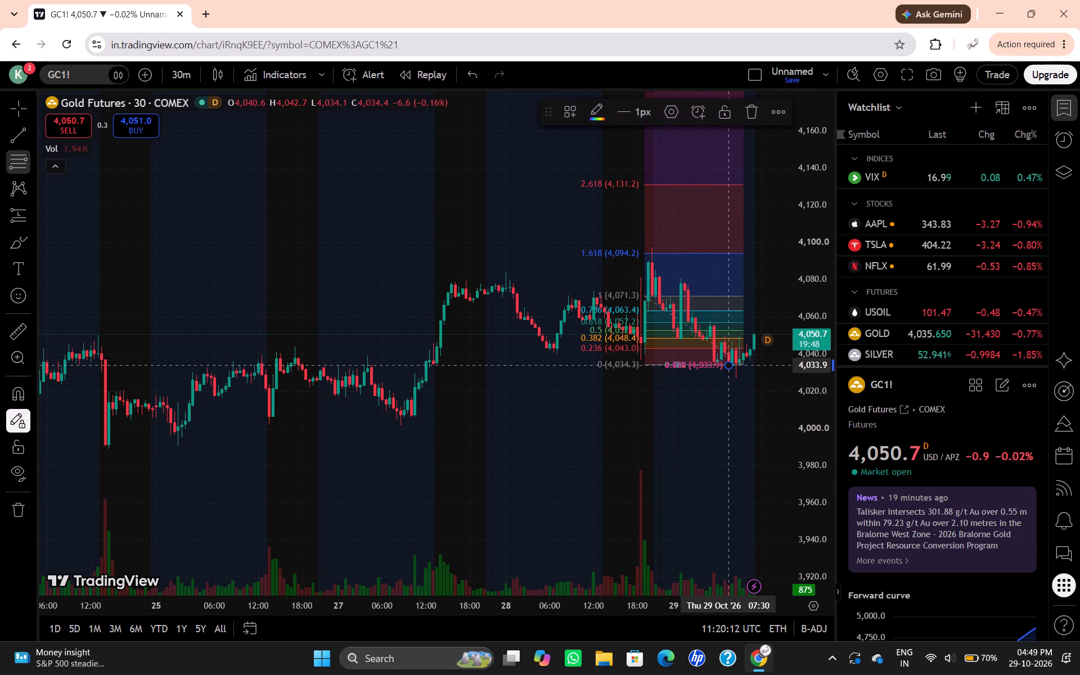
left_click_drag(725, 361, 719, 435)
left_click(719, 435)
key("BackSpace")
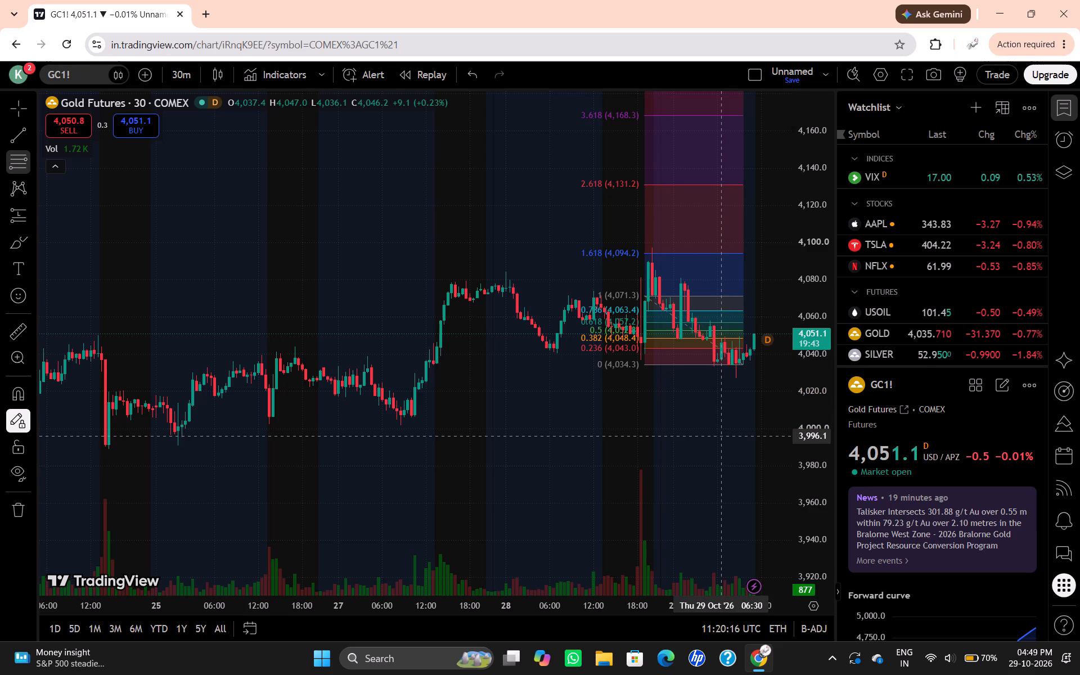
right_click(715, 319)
Remove the Fib retracement drawn on the latest decline of the Gold Futures chart.
right_click_drag(715, 319, 685, 313)
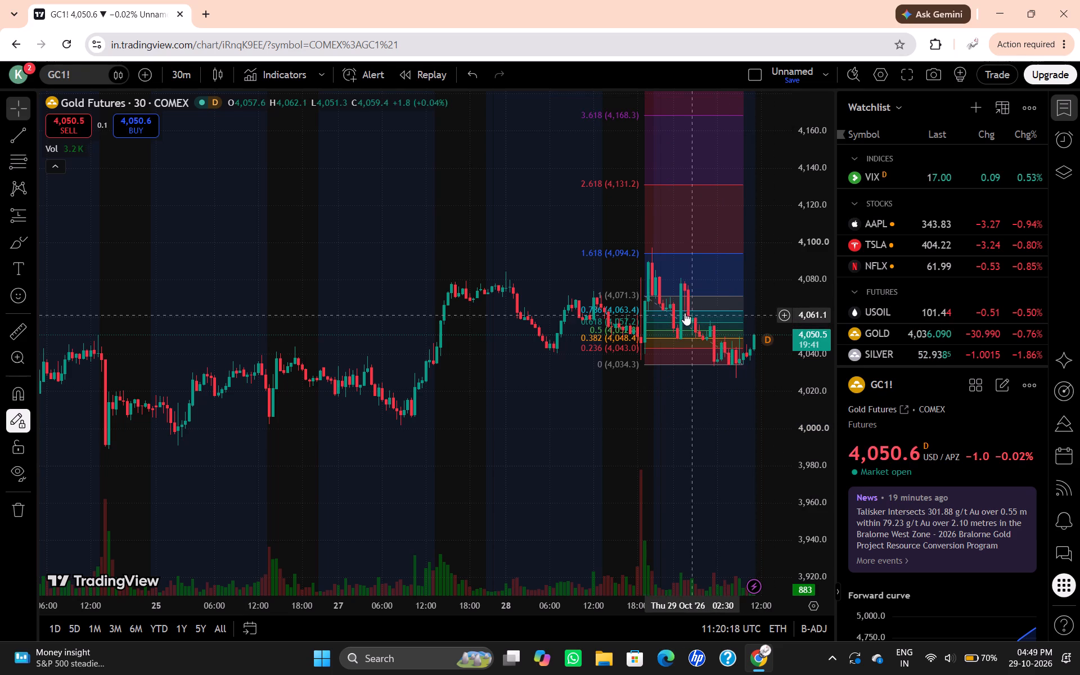
right_click_drag(685, 313, 681, 311)
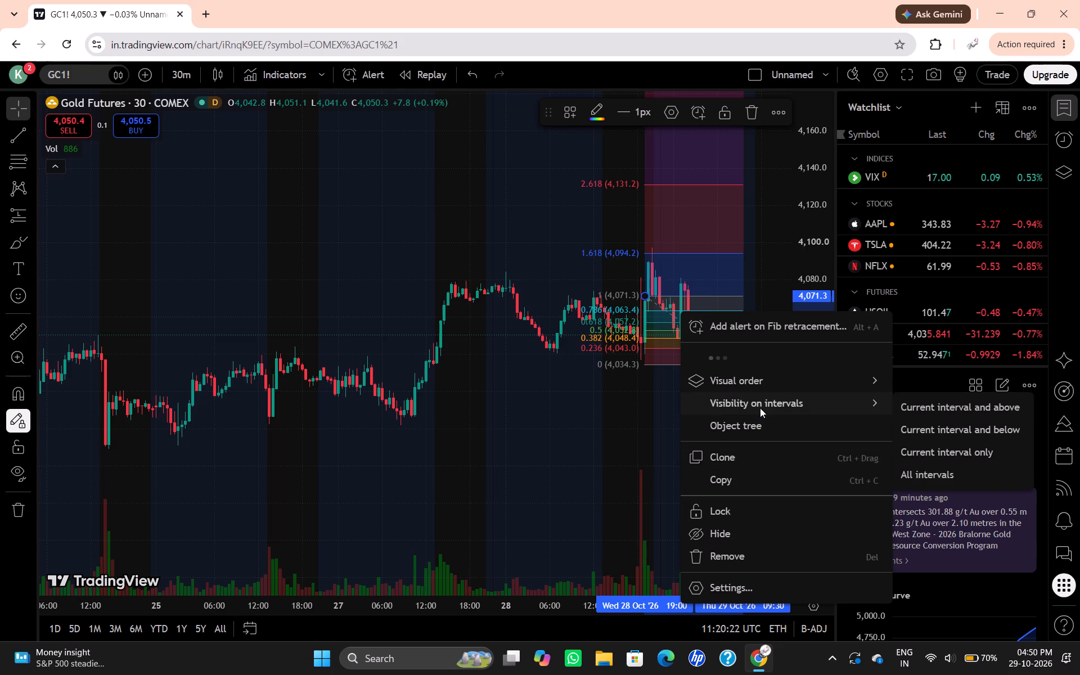
left_click(743, 556)
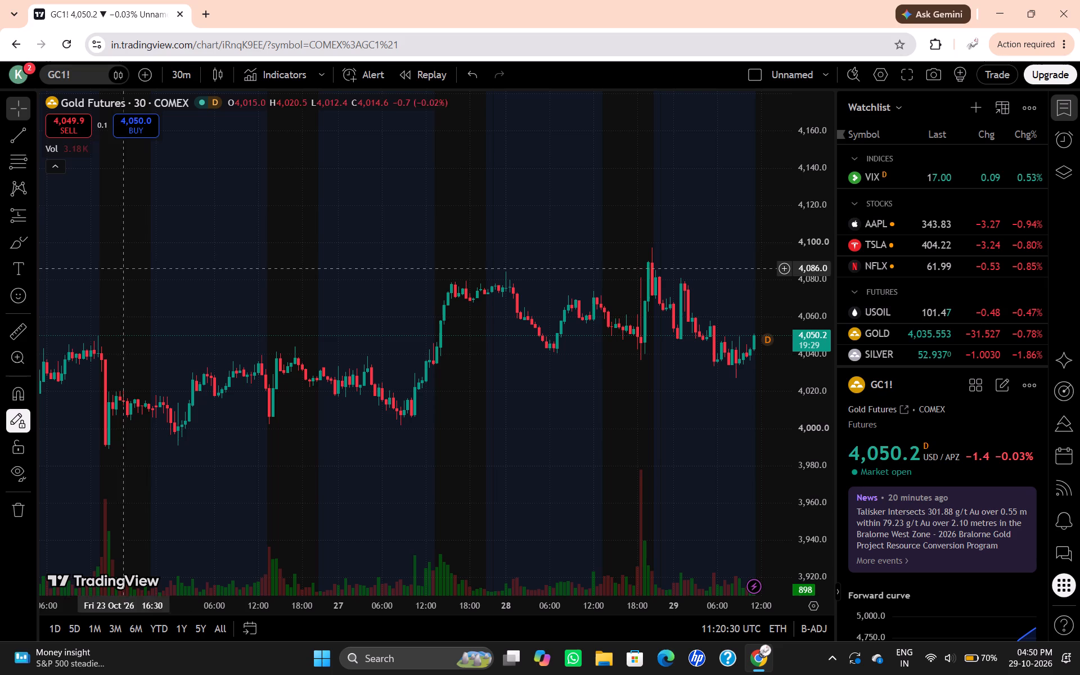
Draw a Fib retracement from about 4,074.3 on 27 October 2026 at 15:00 to about 4,032.7 on 28 October at 01:30.
left_click(12, 165)
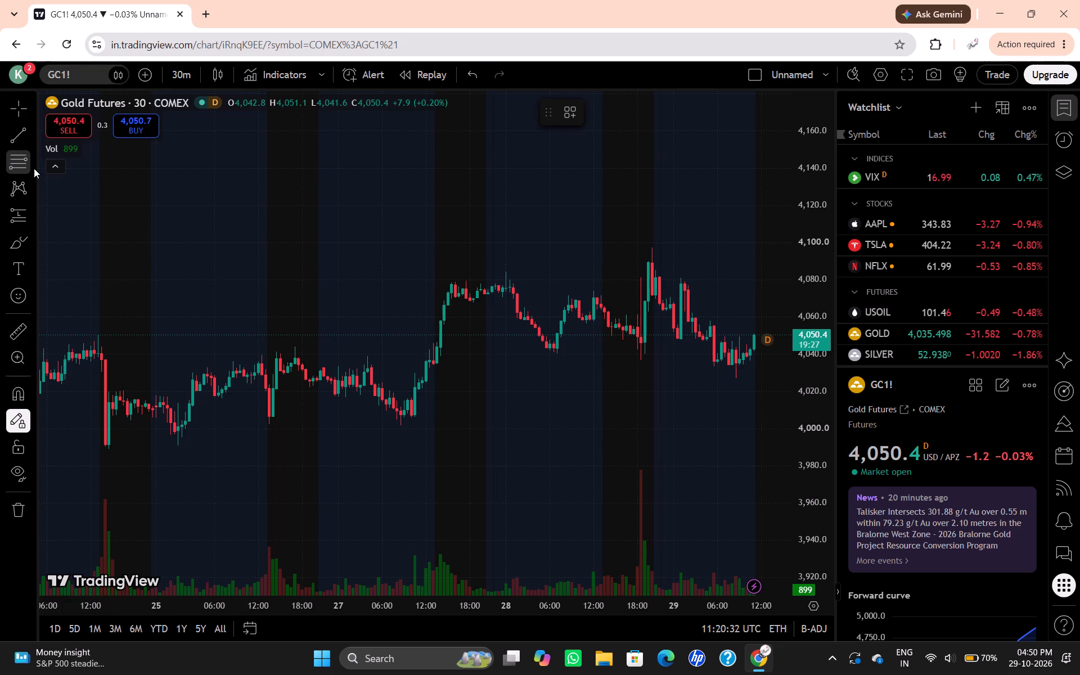
left_click(19, 163)
left_click(60, 169)
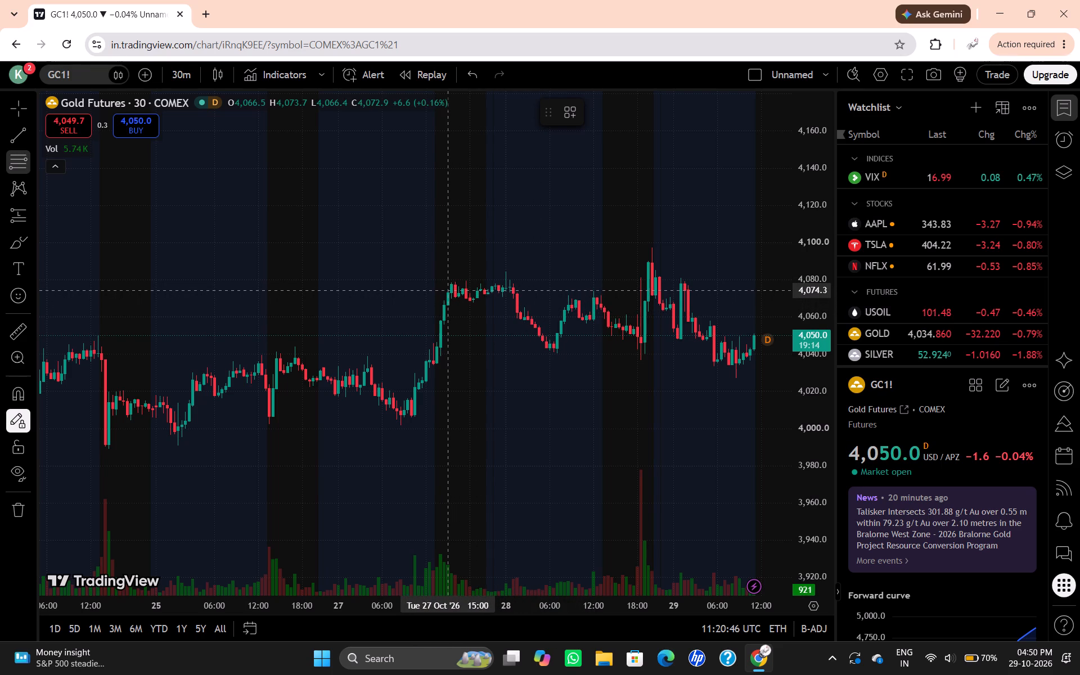
left_click_drag(449, 290, 541, 368)
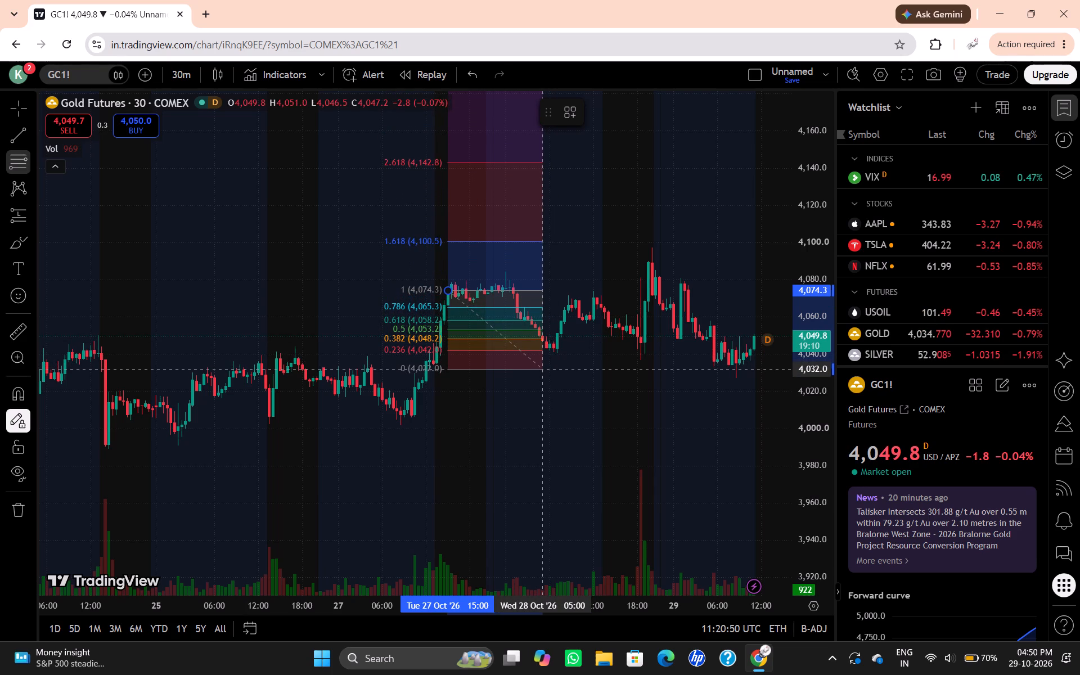
left_click_drag(541, 368, 541, 368)
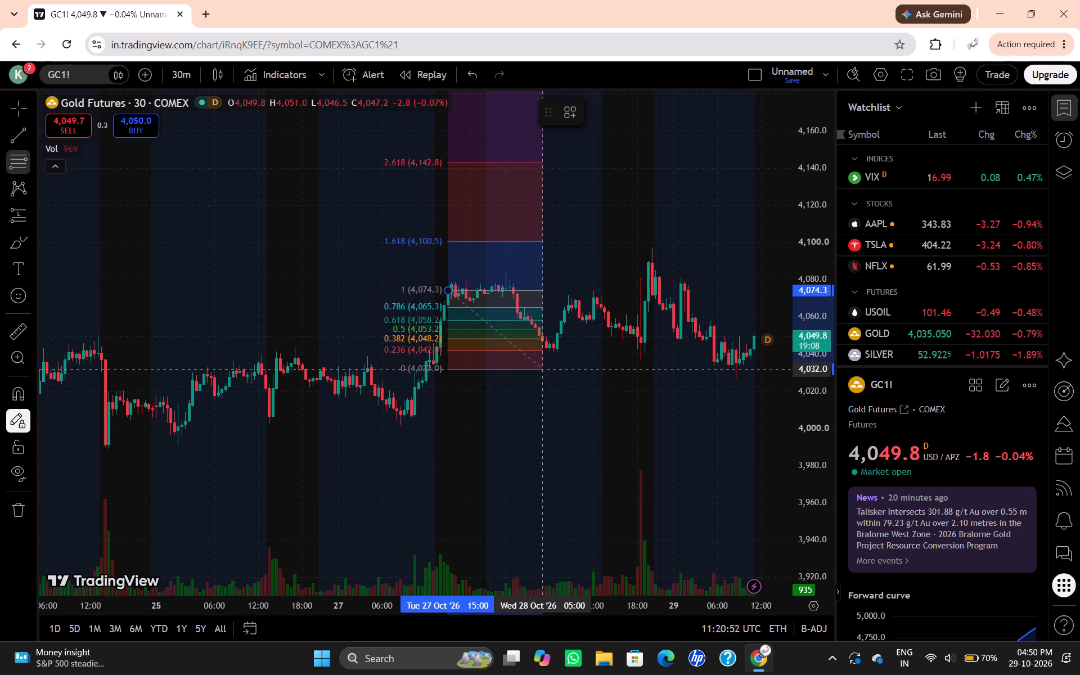
left_click_drag(541, 368, 529, 359)
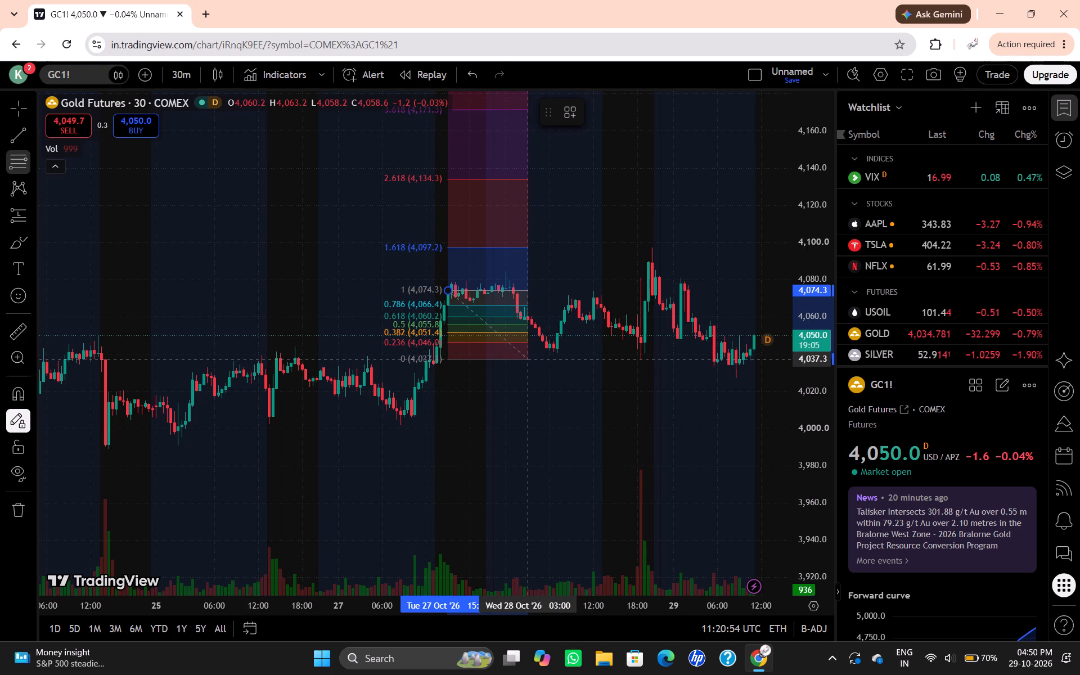
left_click_drag(529, 359, 532, 359)
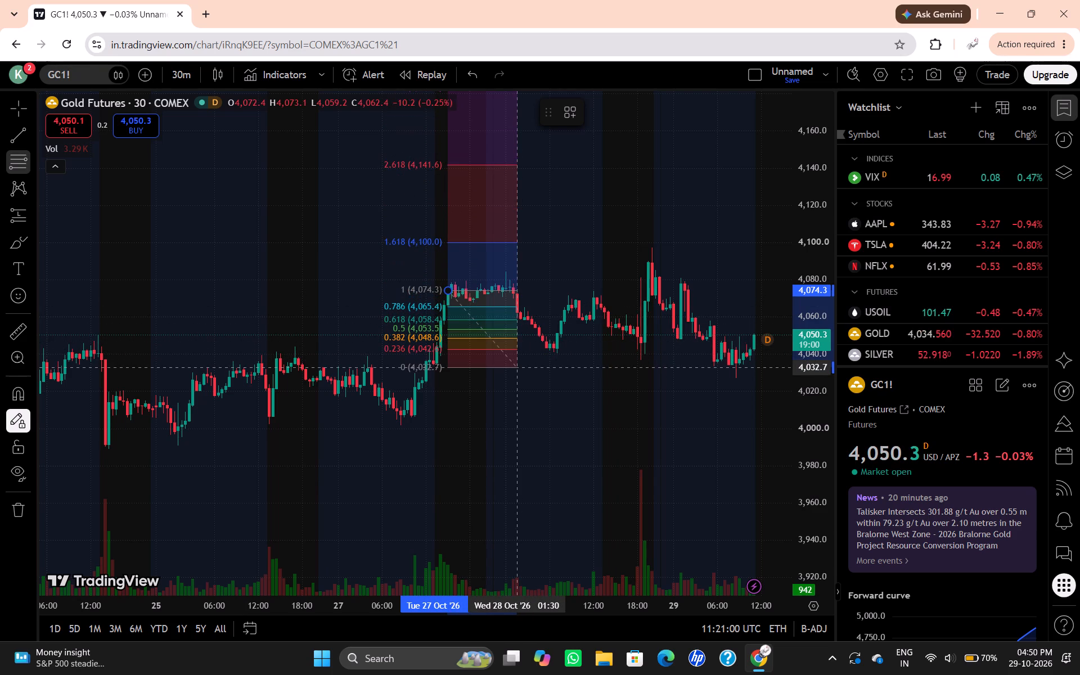
left_click(519, 367)
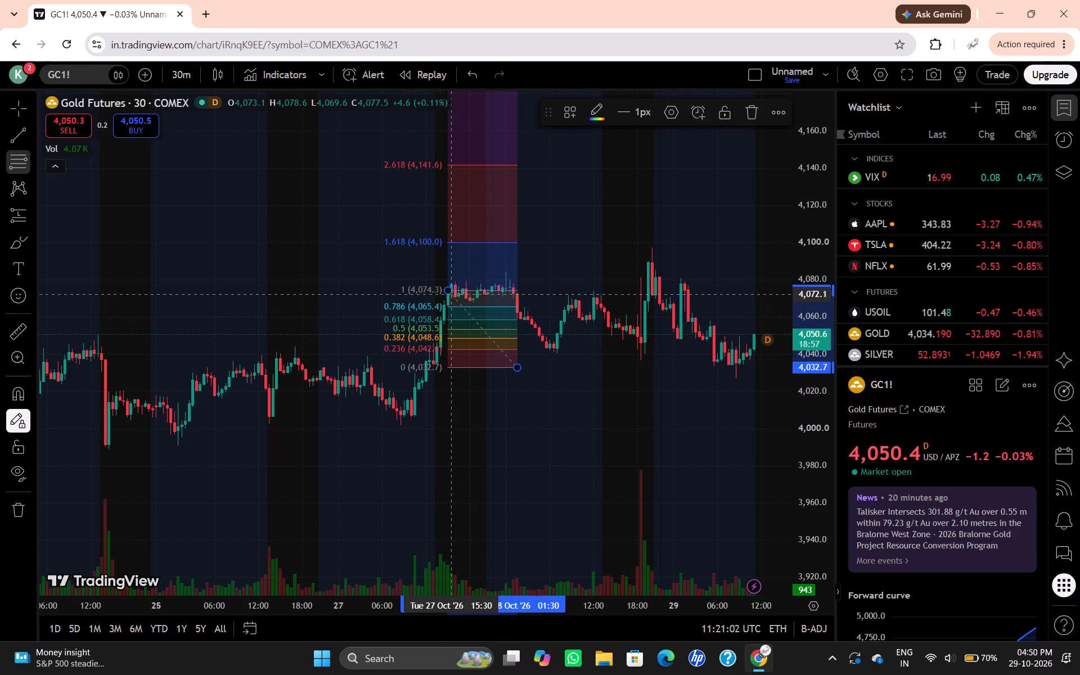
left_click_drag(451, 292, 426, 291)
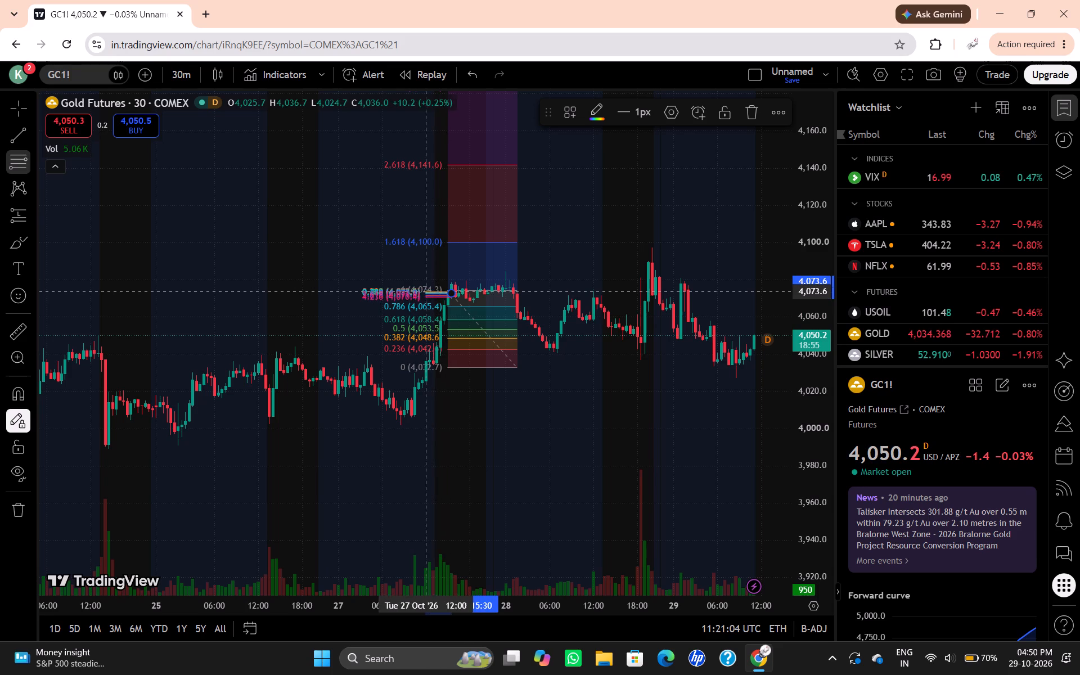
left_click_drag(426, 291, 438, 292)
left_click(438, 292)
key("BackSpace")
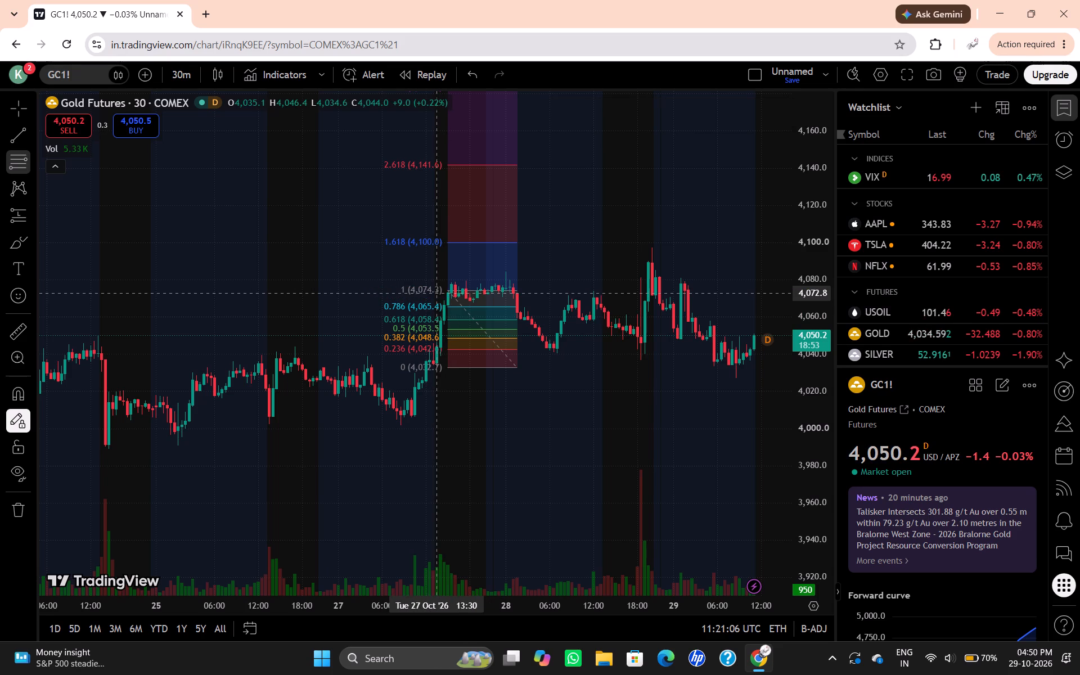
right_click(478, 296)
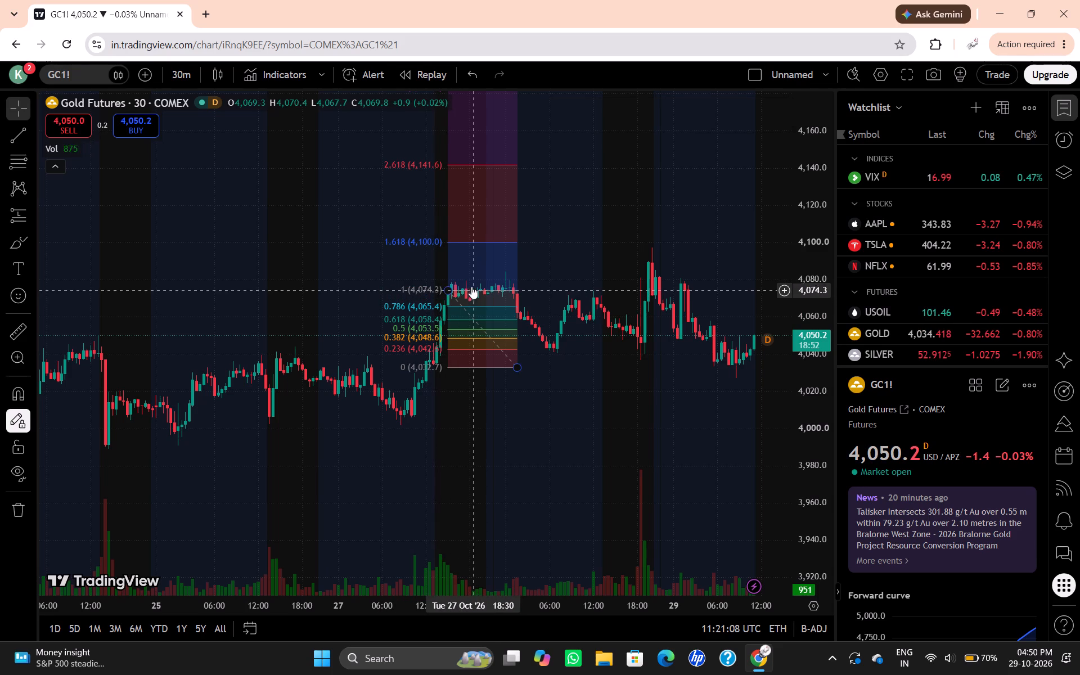
Move the Fib retracement's starting anchor to about 4,079.6 on 27 October 2026 at 10:00.
left_click_drag(447, 290, 439, 288)
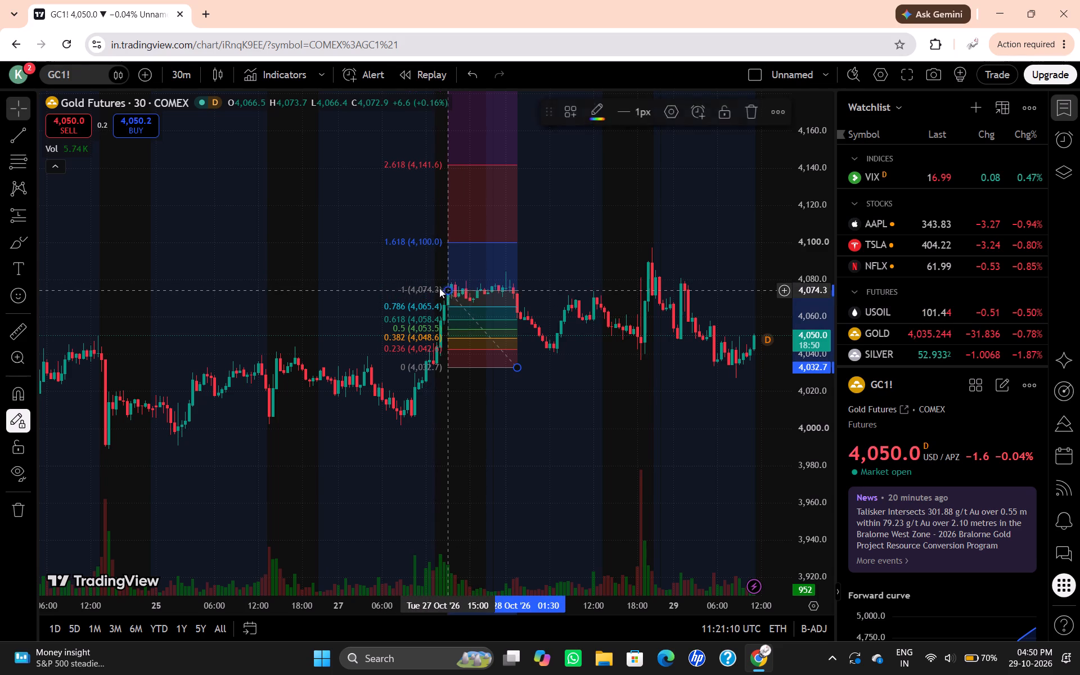
left_click_drag(439, 288, 436, 277)
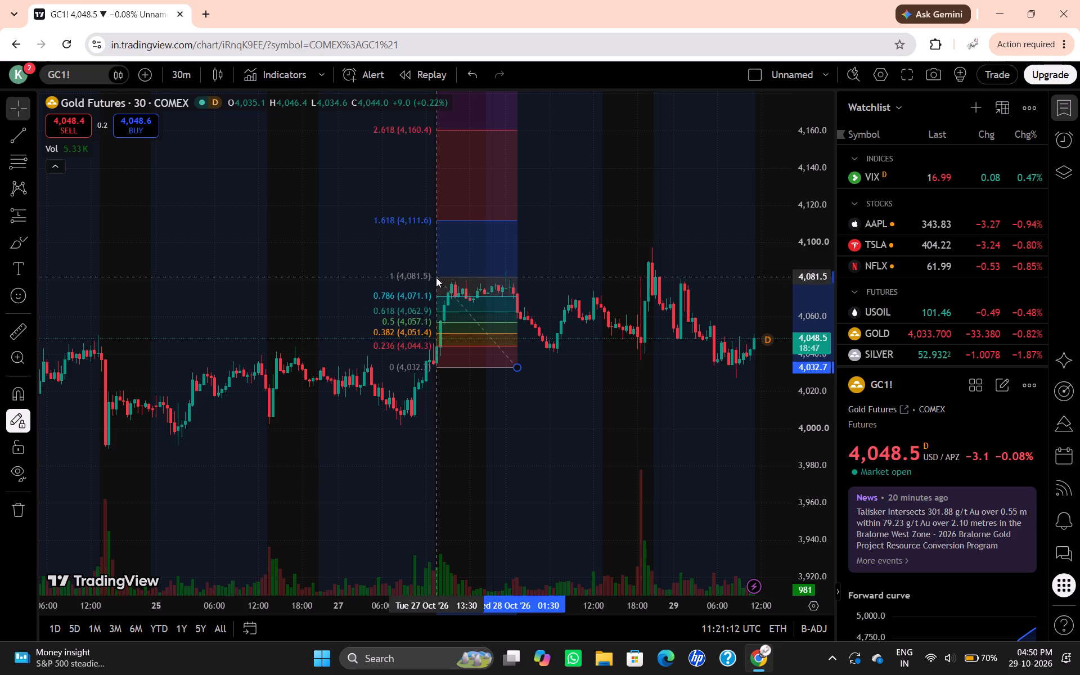
left_click_drag(436, 277, 417, 277)
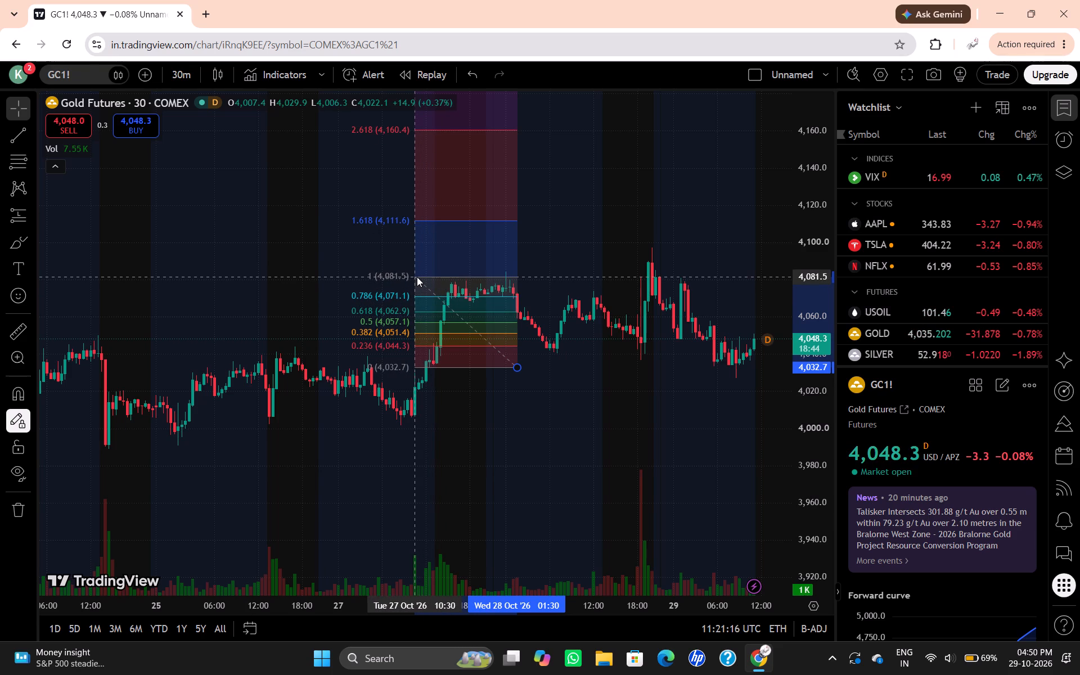
left_click_drag(417, 277, 411, 280)
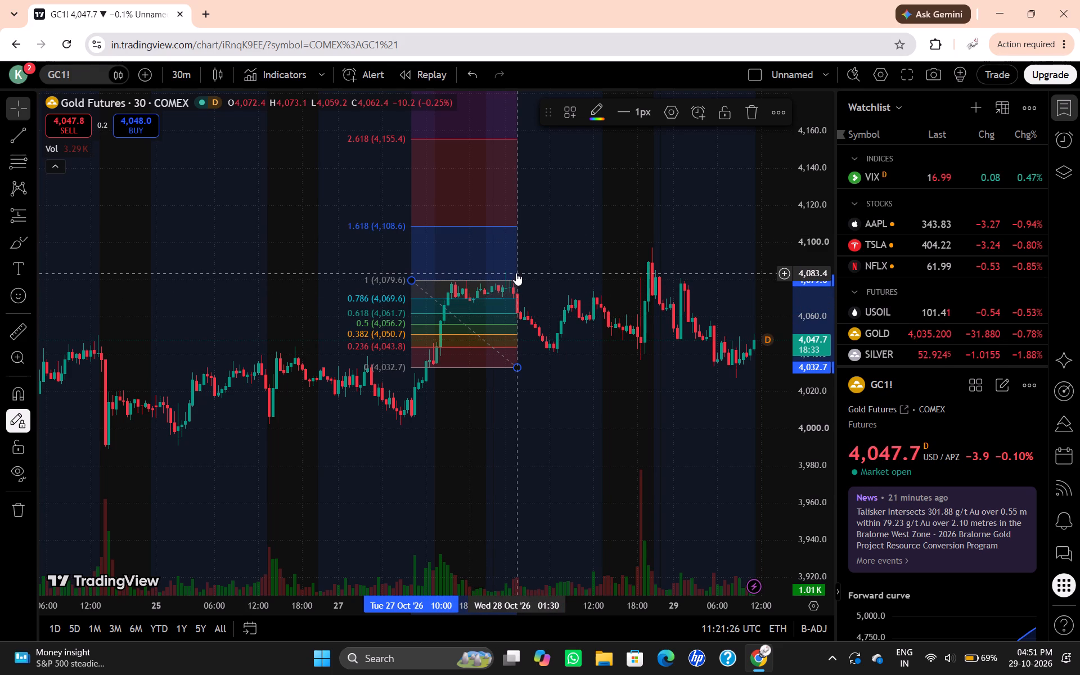
Move the whole Fib retracement to run from about 4,052.0 at 05:30 to about 4,005.2 at 20:00 on 27 October 2026, and deselect it.
left_click_drag(516, 273, 470, 319)
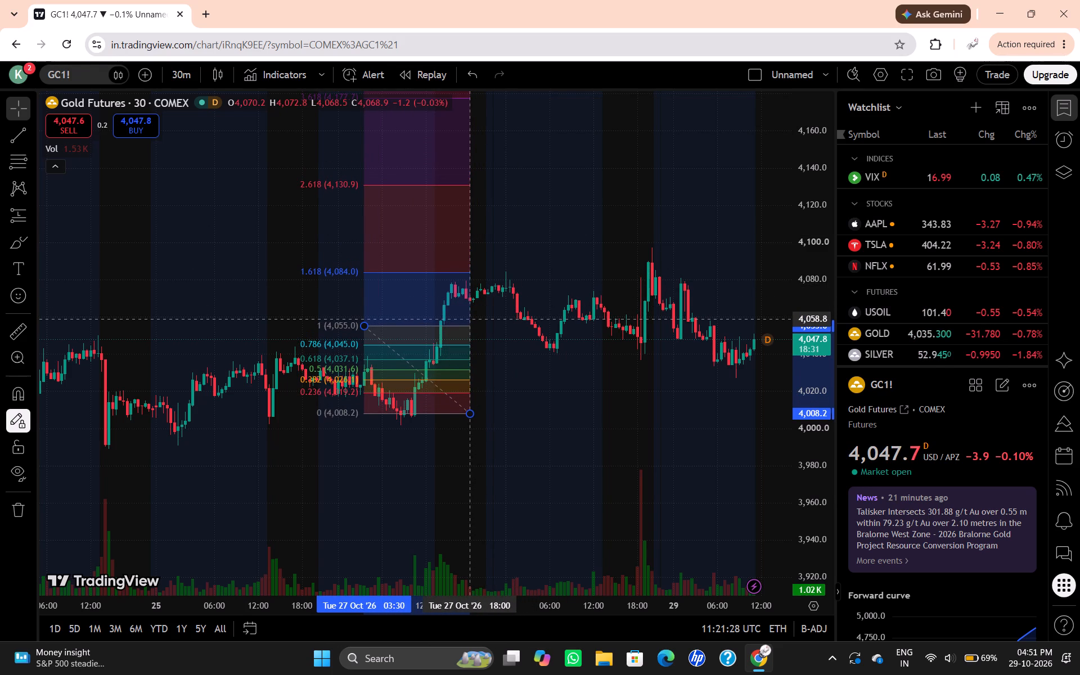
left_click_drag(470, 319, 473, 322)
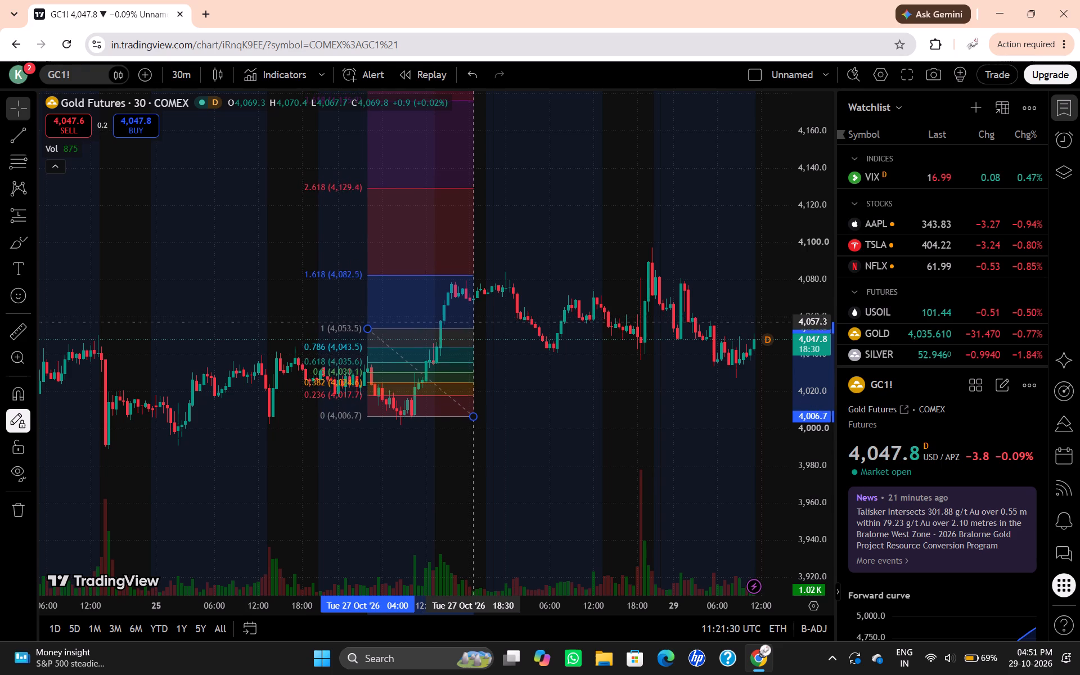
left_click_drag(473, 322, 475, 326)
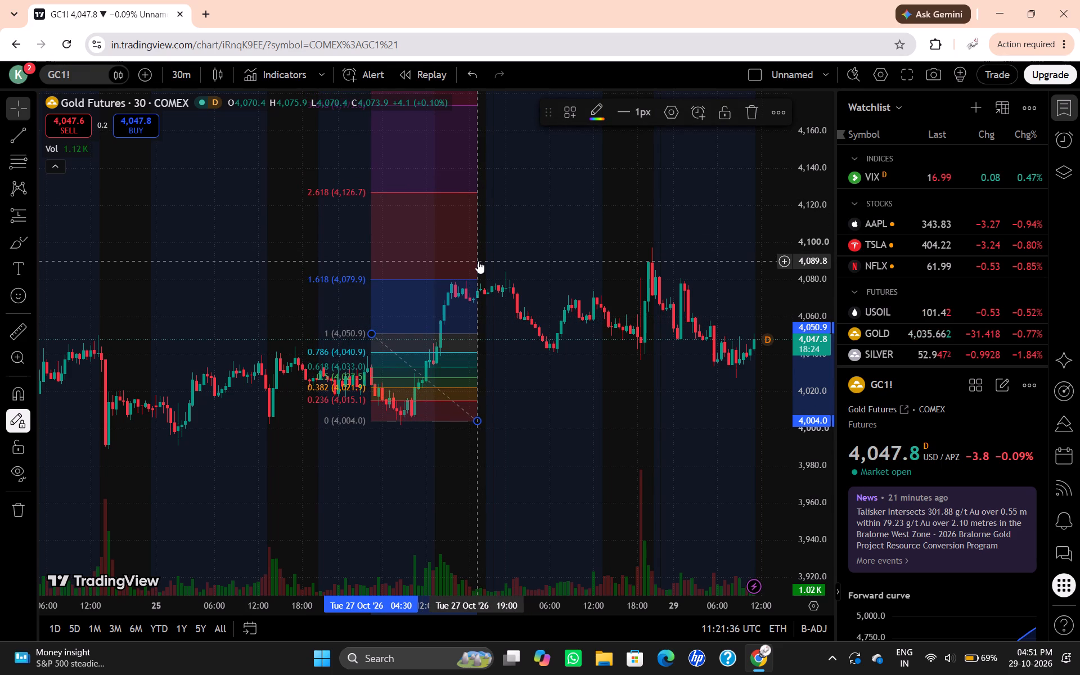
left_click_drag(478, 261, 482, 260)
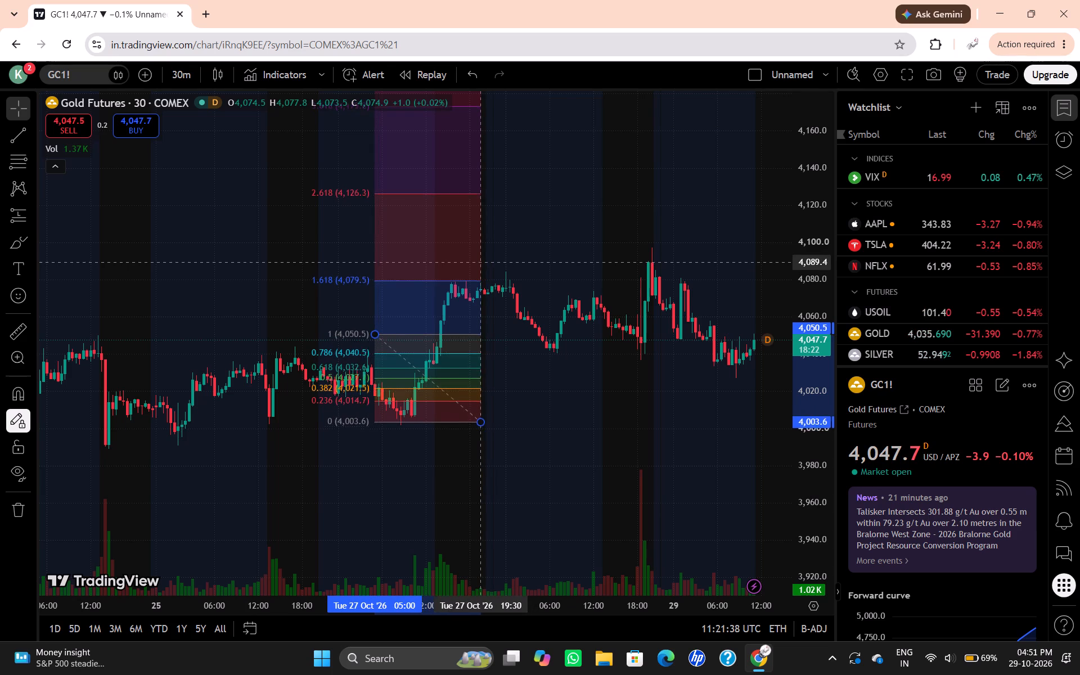
left_click_drag(482, 260, 484, 259)
right_click(484, 259)
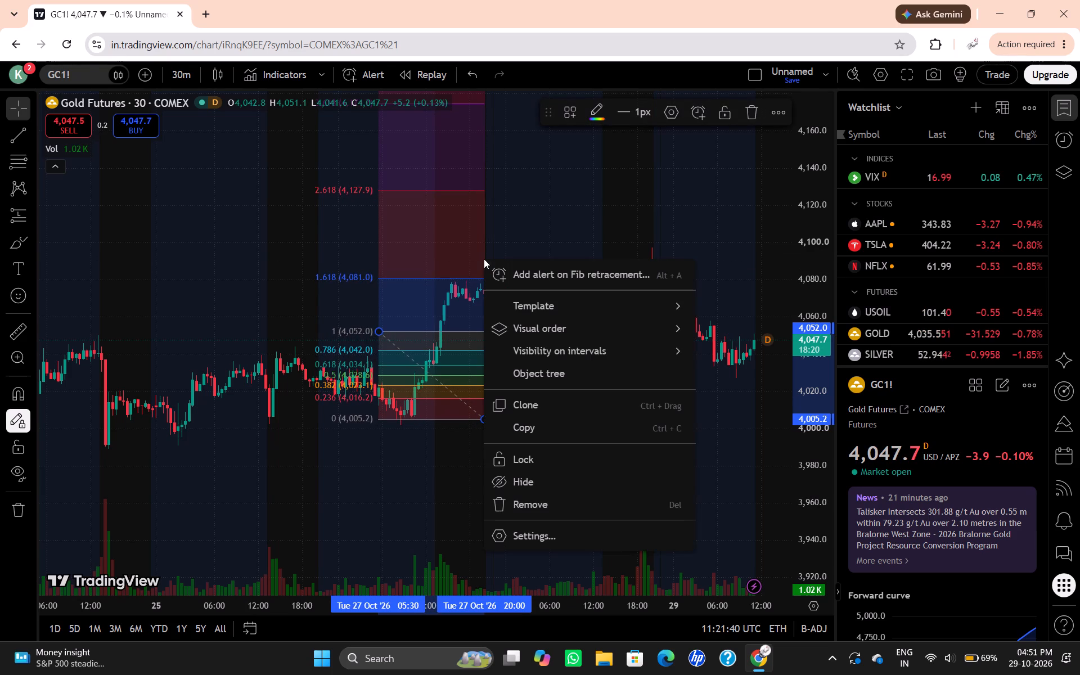
left_click(569, 232)
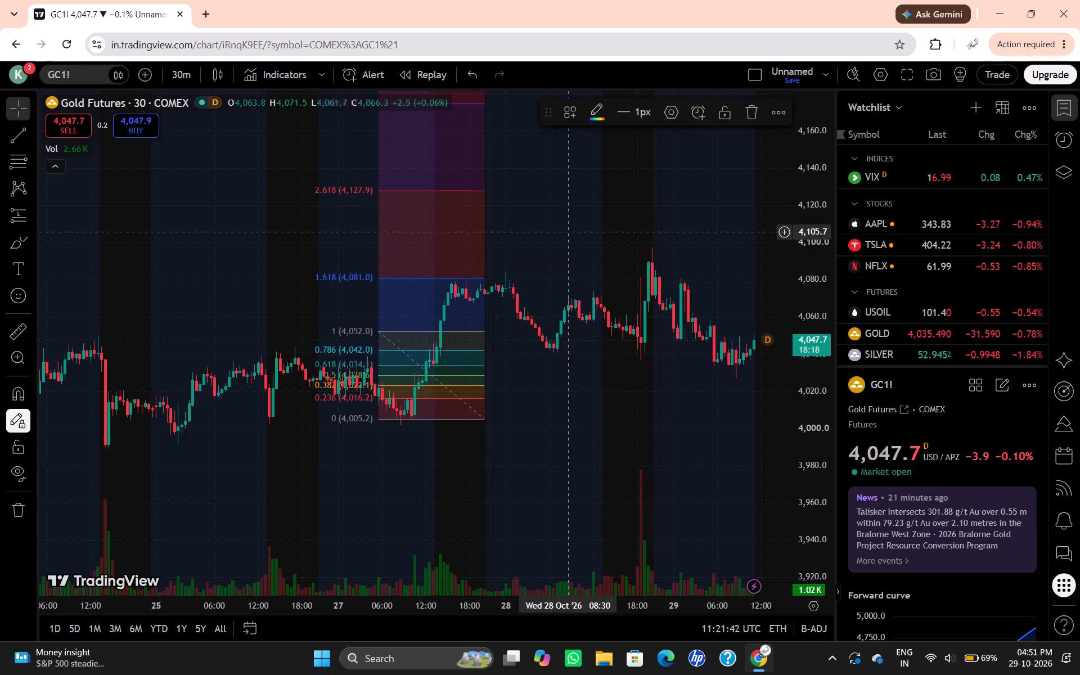
Move the whole Fib retracement to run from about 4,054.1 on 27 October 2026 at 10:30 to about 4,007.2 on 28 October at 02:00.
right_click(469, 229)
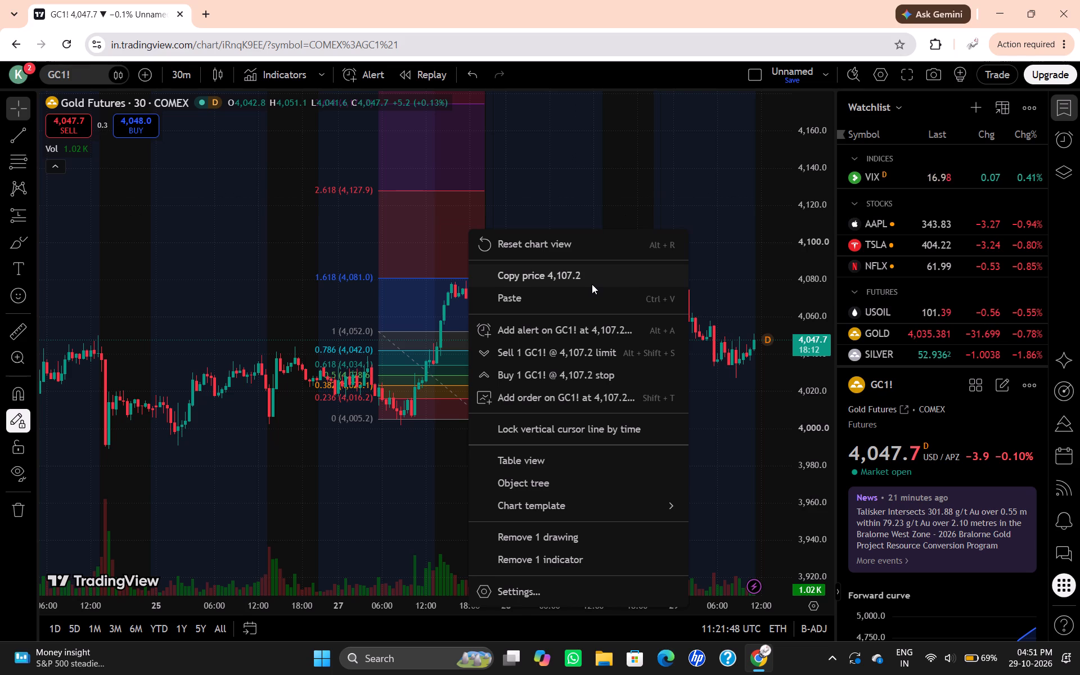
left_click(453, 221)
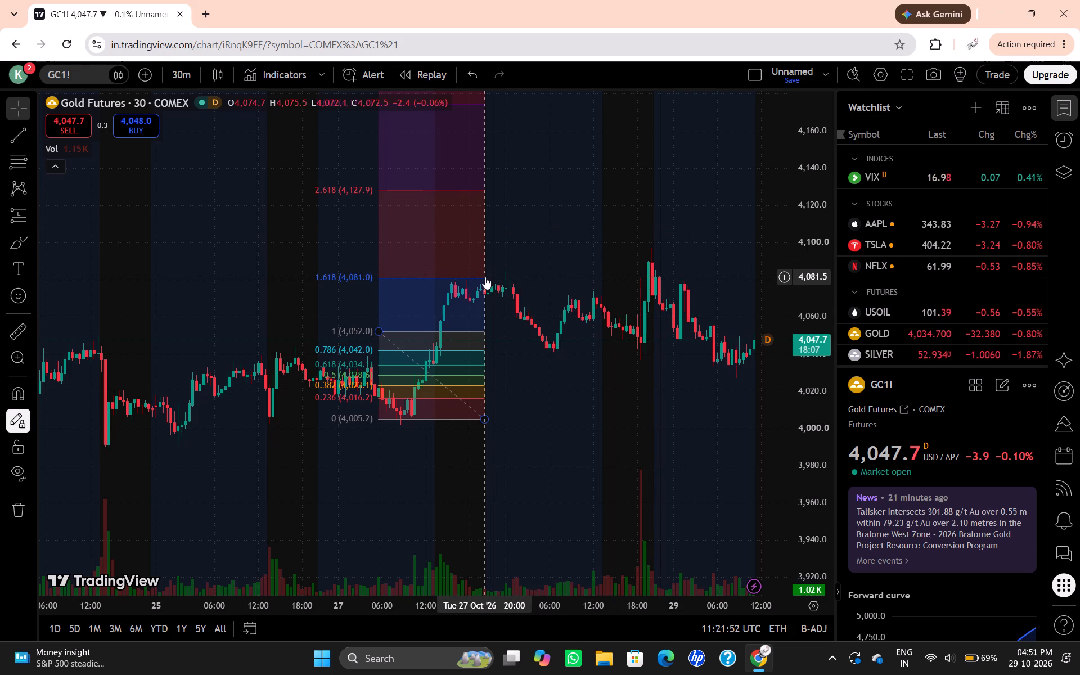
left_click_drag(485, 277, 480, 278)
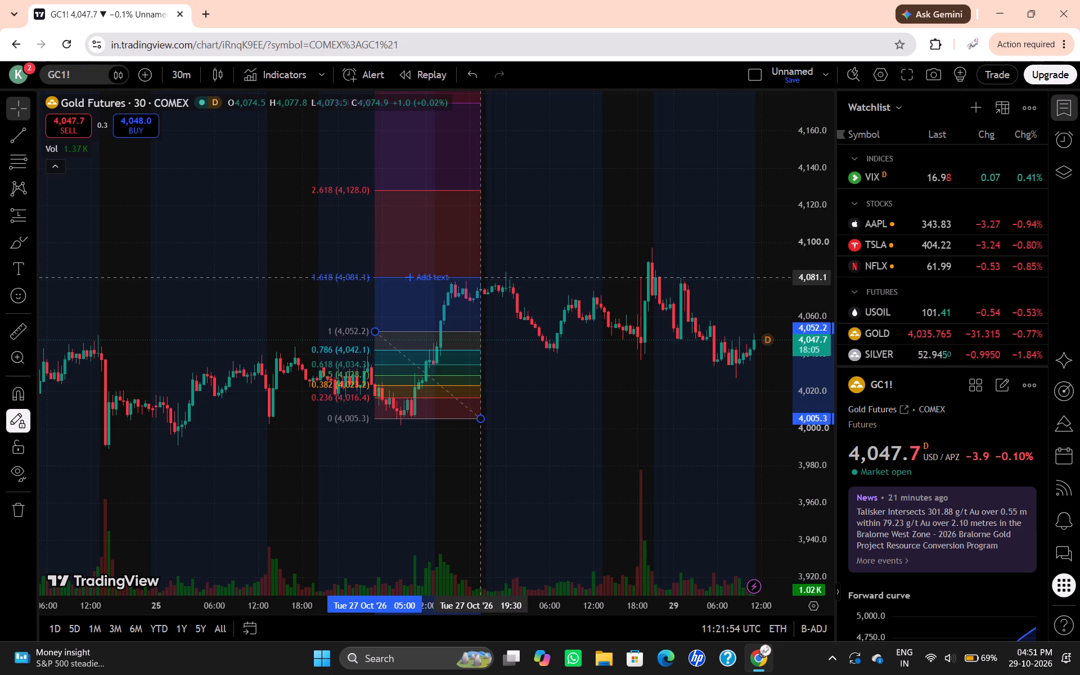
left_click_drag(480, 278, 481, 278)
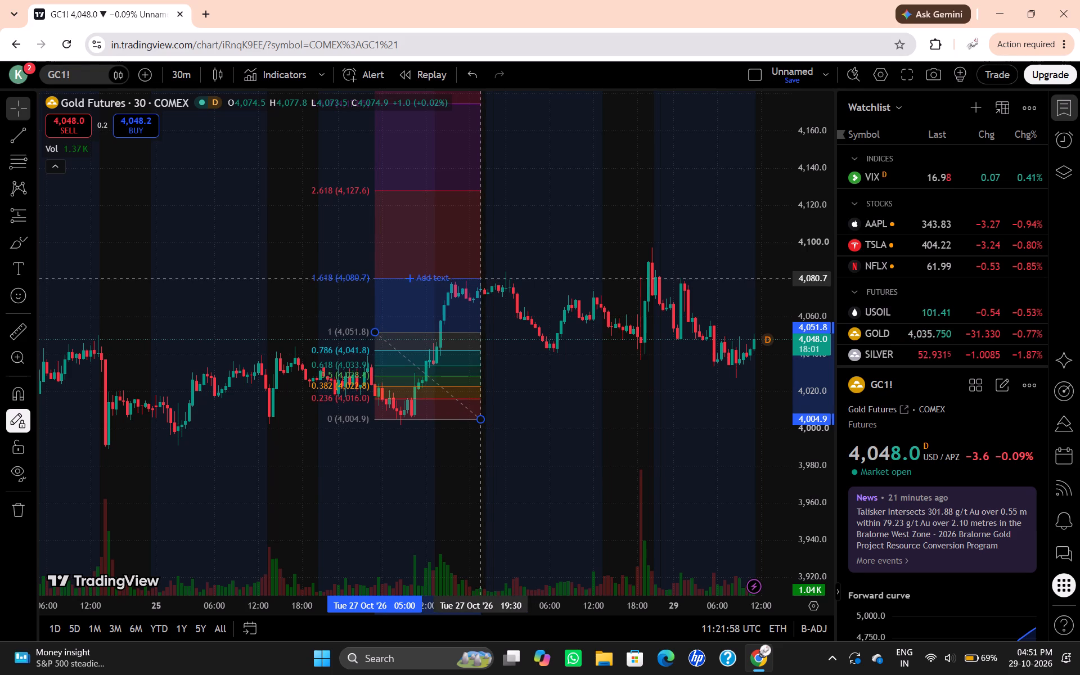
left_click_drag(481, 278, 480, 275)
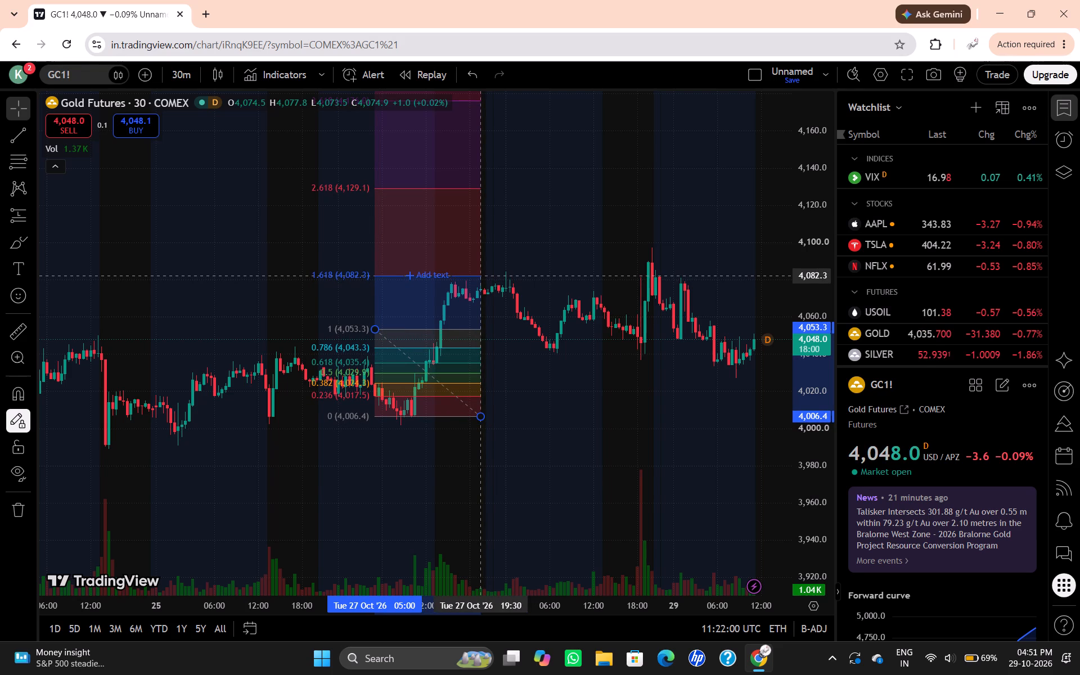
left_click_drag(480, 275, 479, 275)
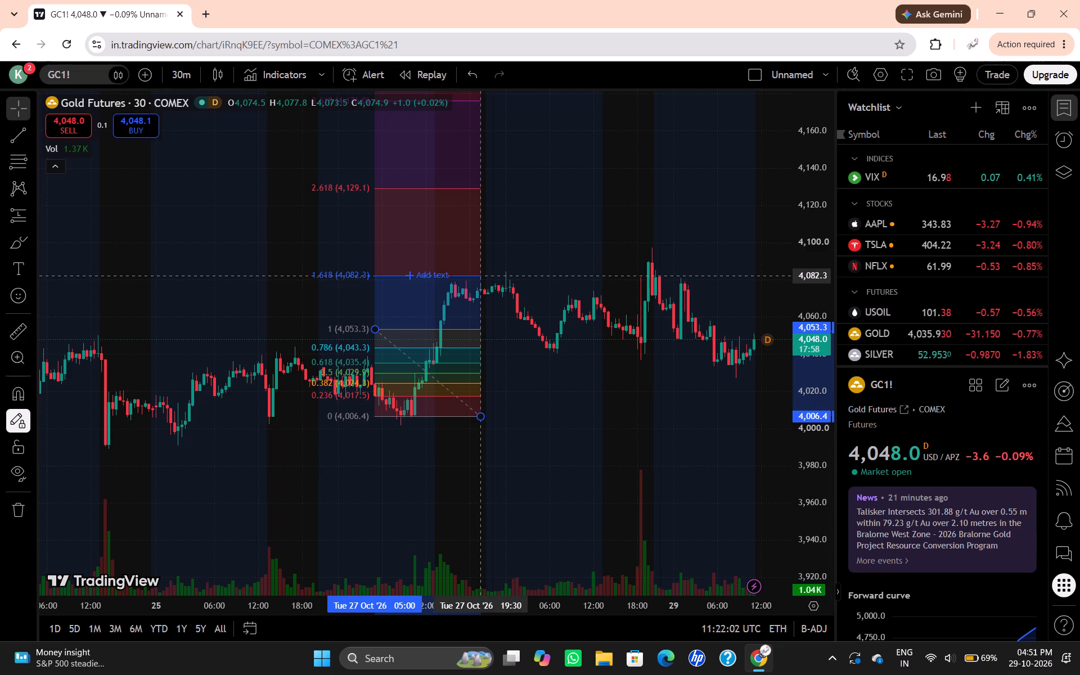
left_click_drag(479, 275, 524, 276)
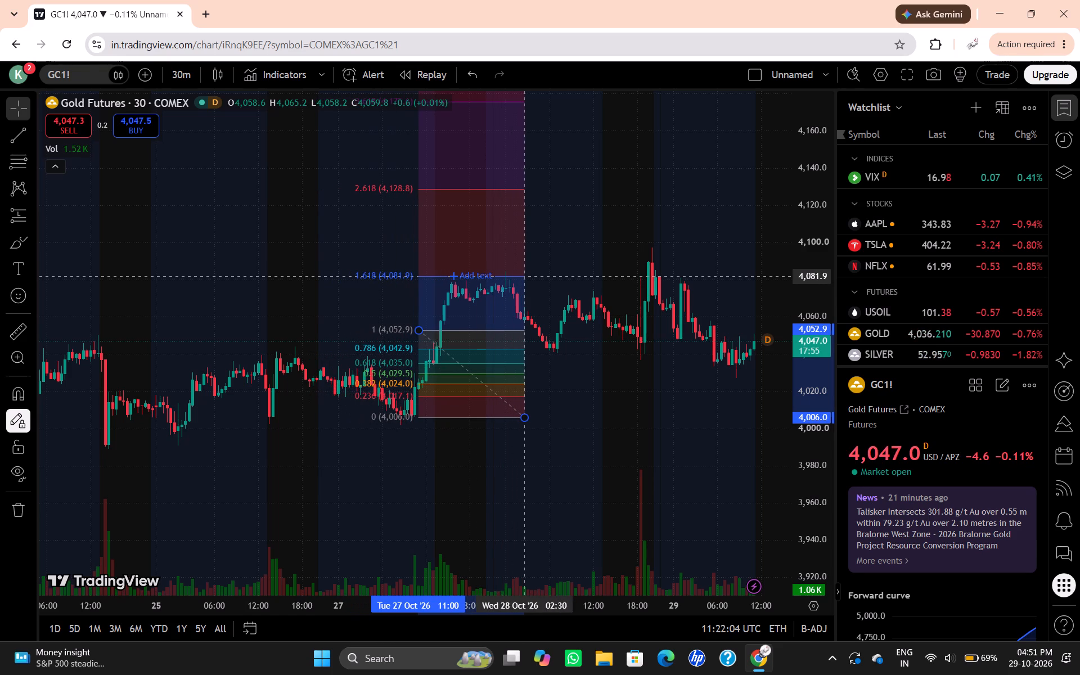
left_click_drag(524, 276, 521, 274)
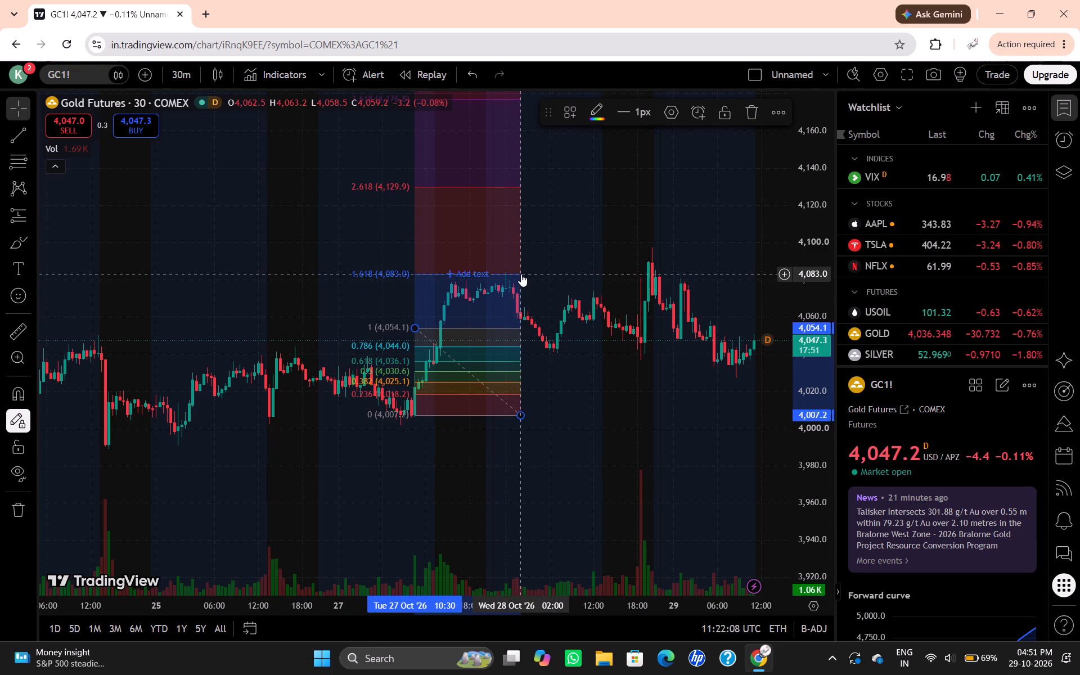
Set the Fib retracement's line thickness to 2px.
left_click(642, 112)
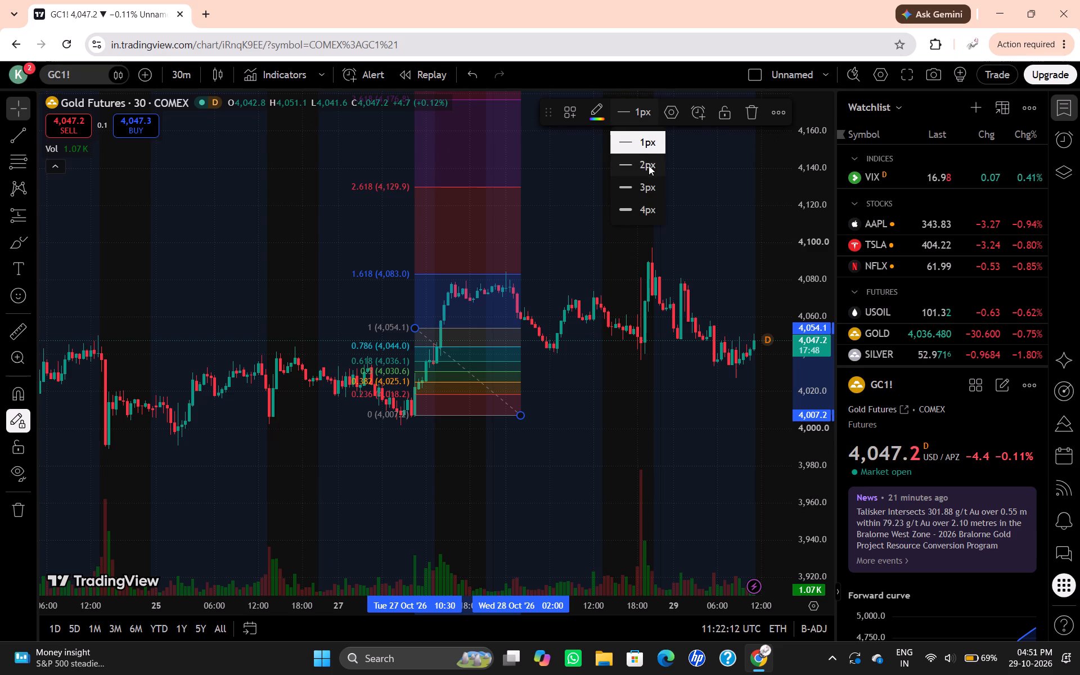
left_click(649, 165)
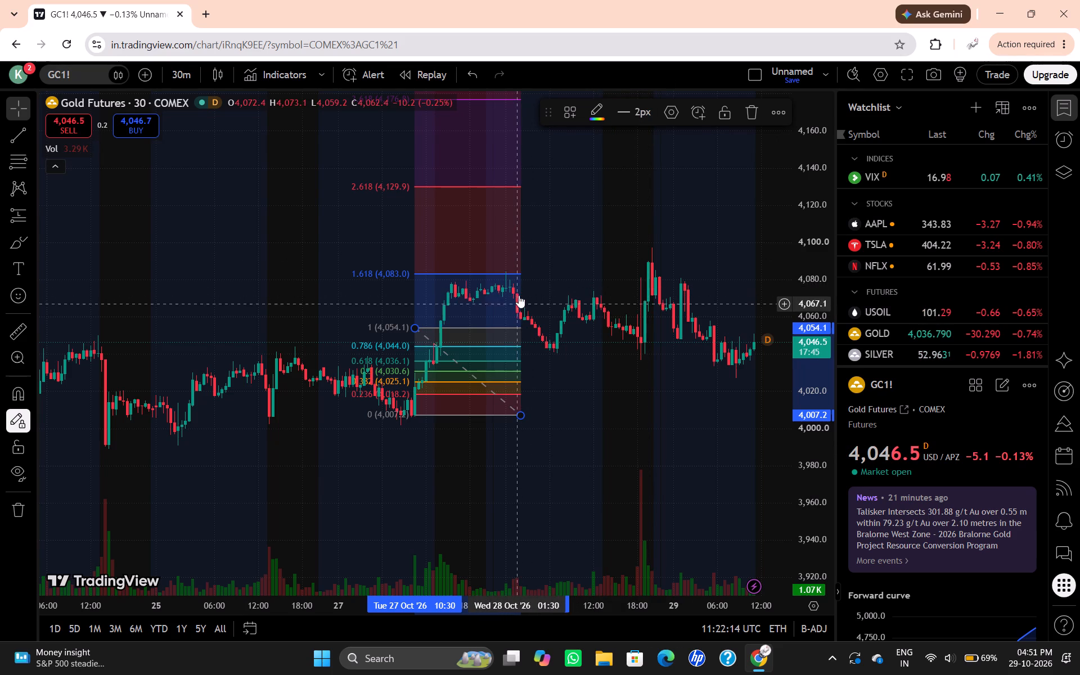
Shift the Fib retracement slightly earlier to run from 10:00 on 27 October 2026 to 01:30 on 28 October.
left_click(520, 272)
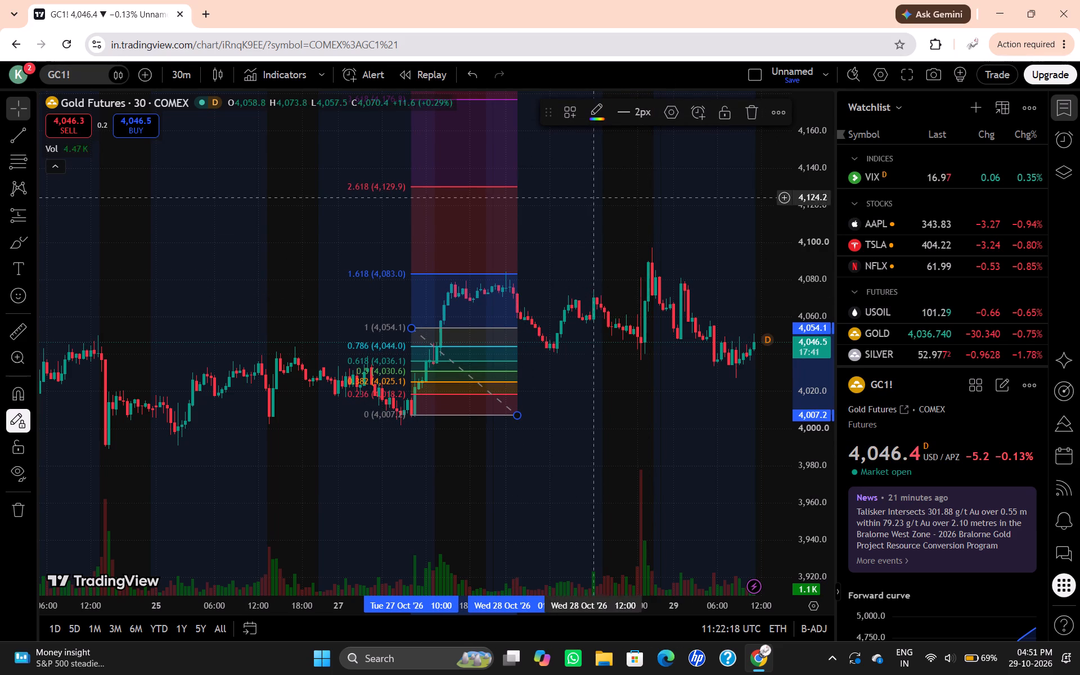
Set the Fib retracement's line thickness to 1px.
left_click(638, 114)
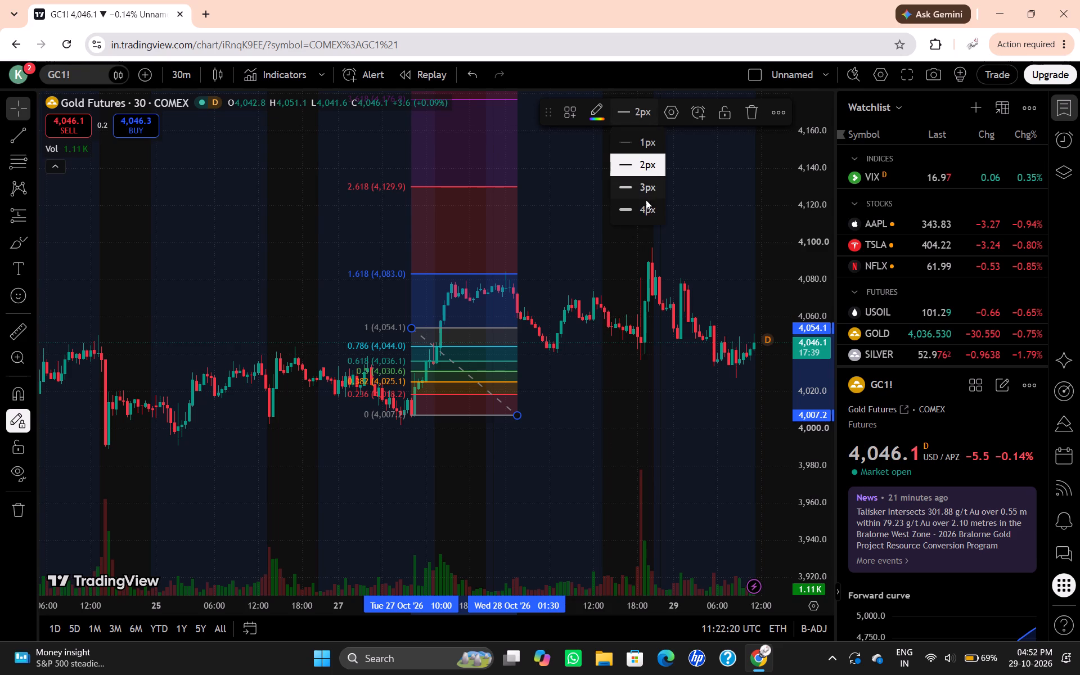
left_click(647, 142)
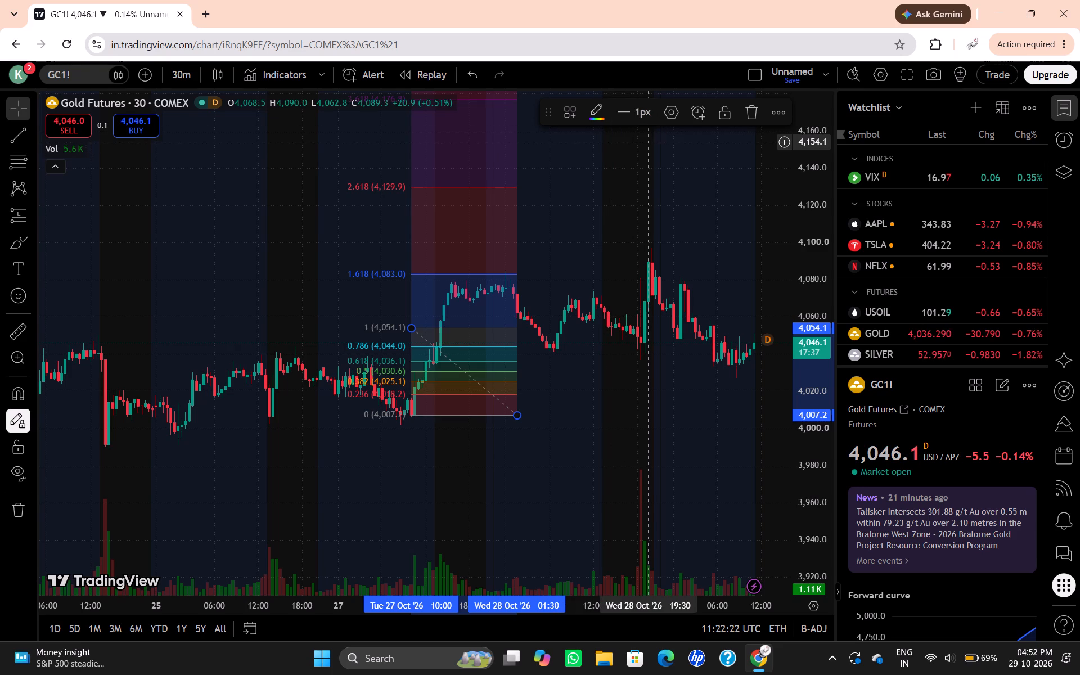
Change the colour of the Fib retracement's 0.382 level to white in its style settings and close the settings.
left_click(672, 115)
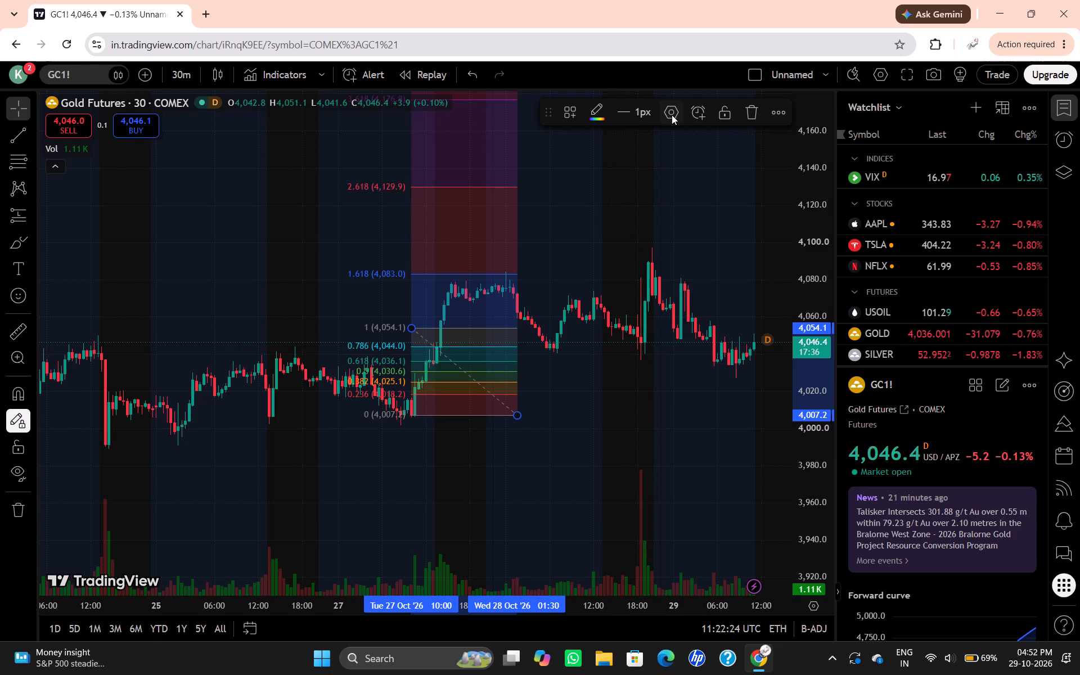
left_click(672, 115)
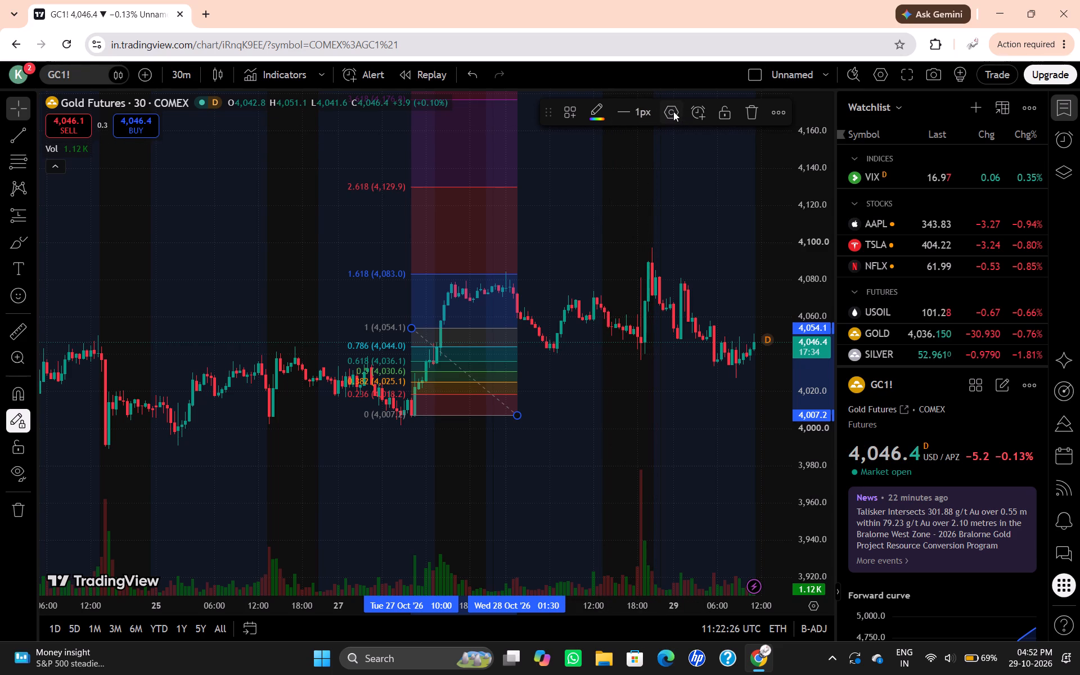
left_click(673, 111)
left_click(784, 115)
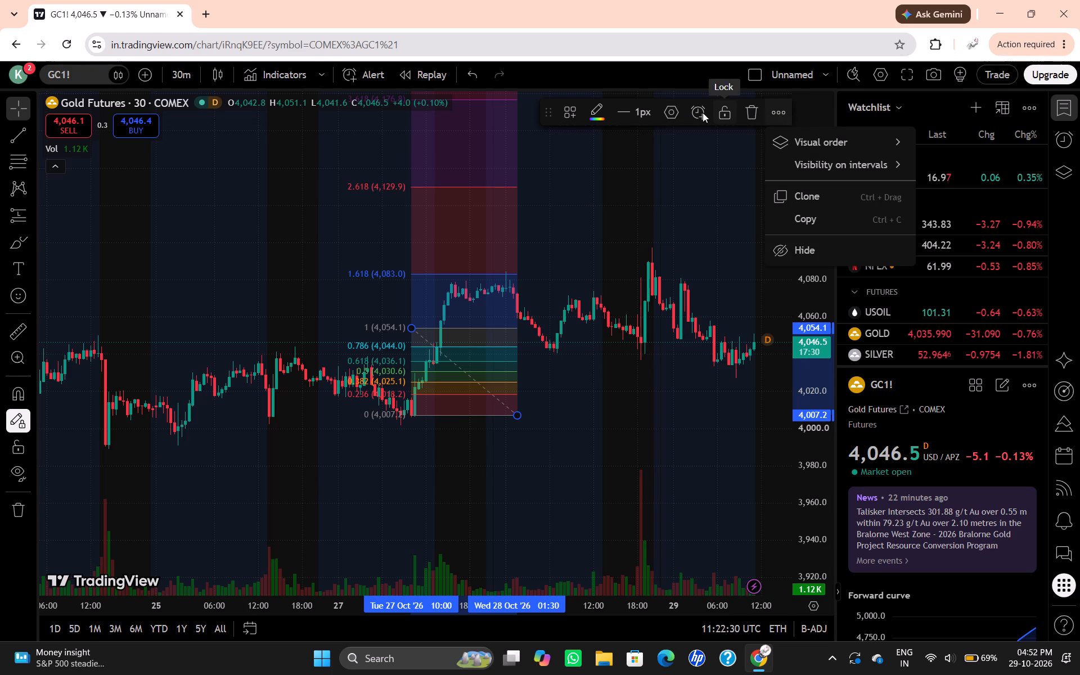
left_click(574, 109)
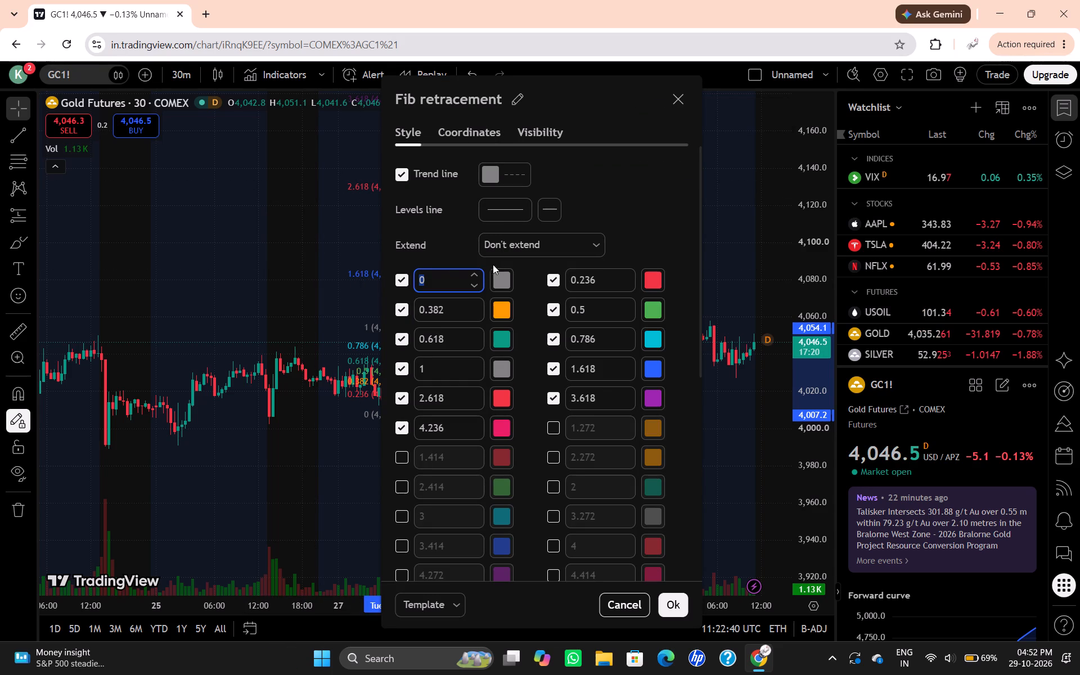
left_click(507, 311)
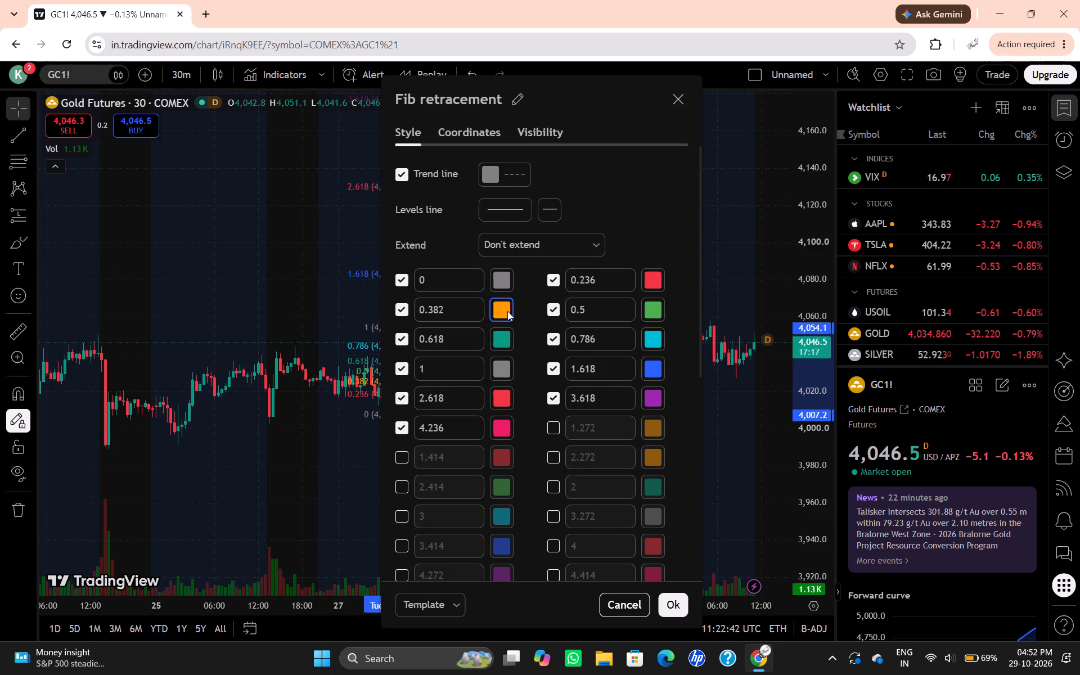
left_click(504, 340)
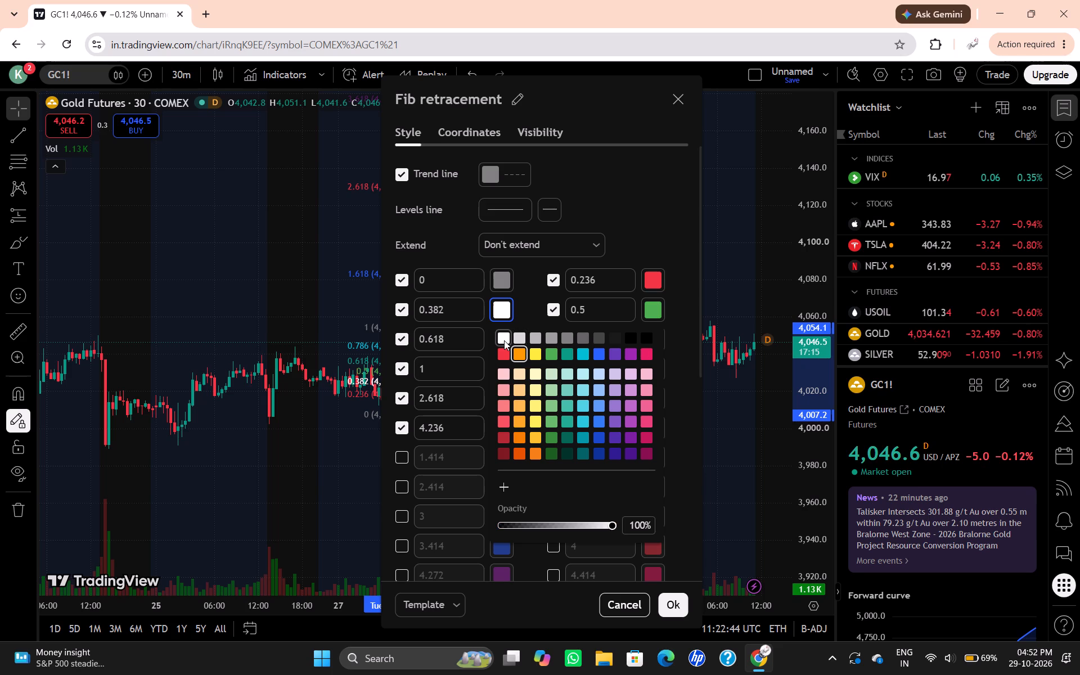
left_click(504, 340)
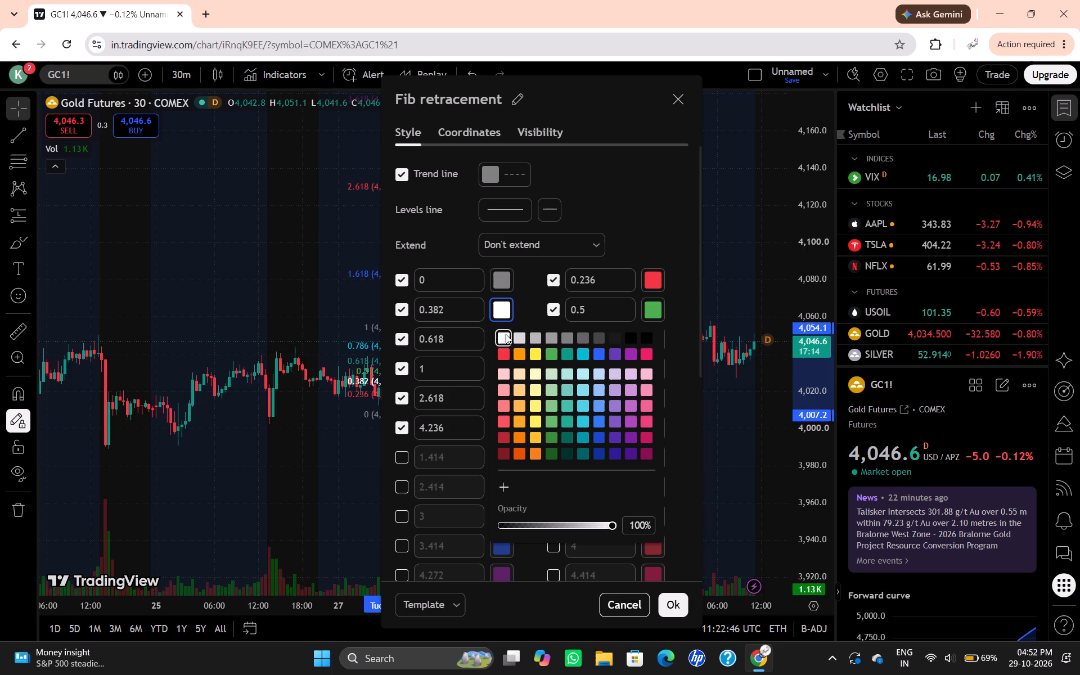
left_click(679, 97)
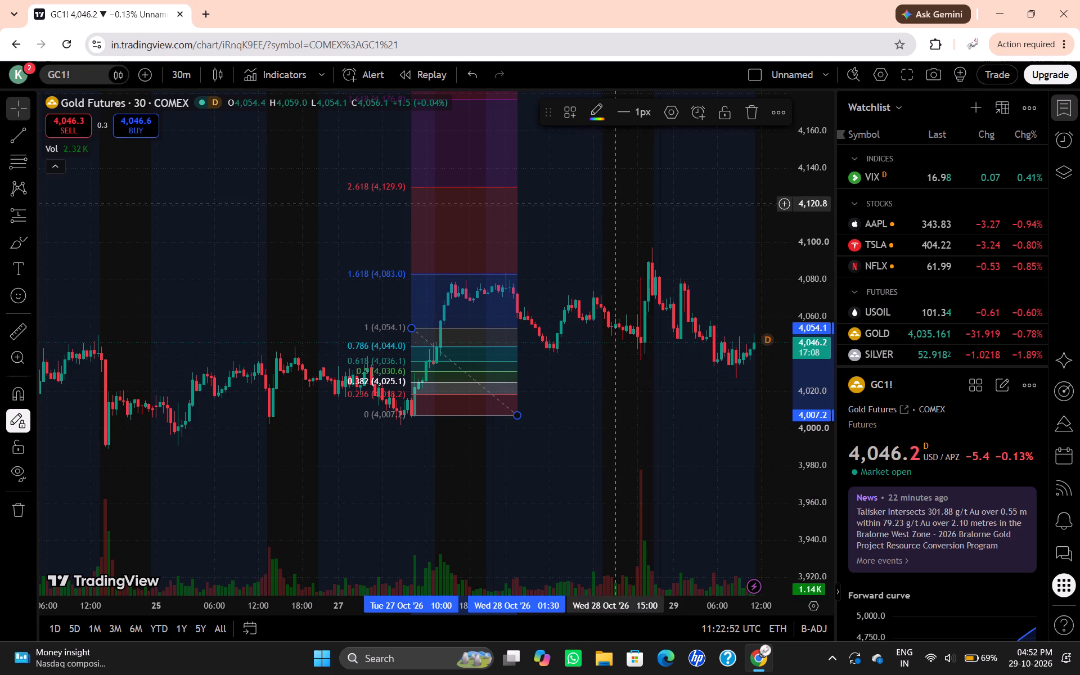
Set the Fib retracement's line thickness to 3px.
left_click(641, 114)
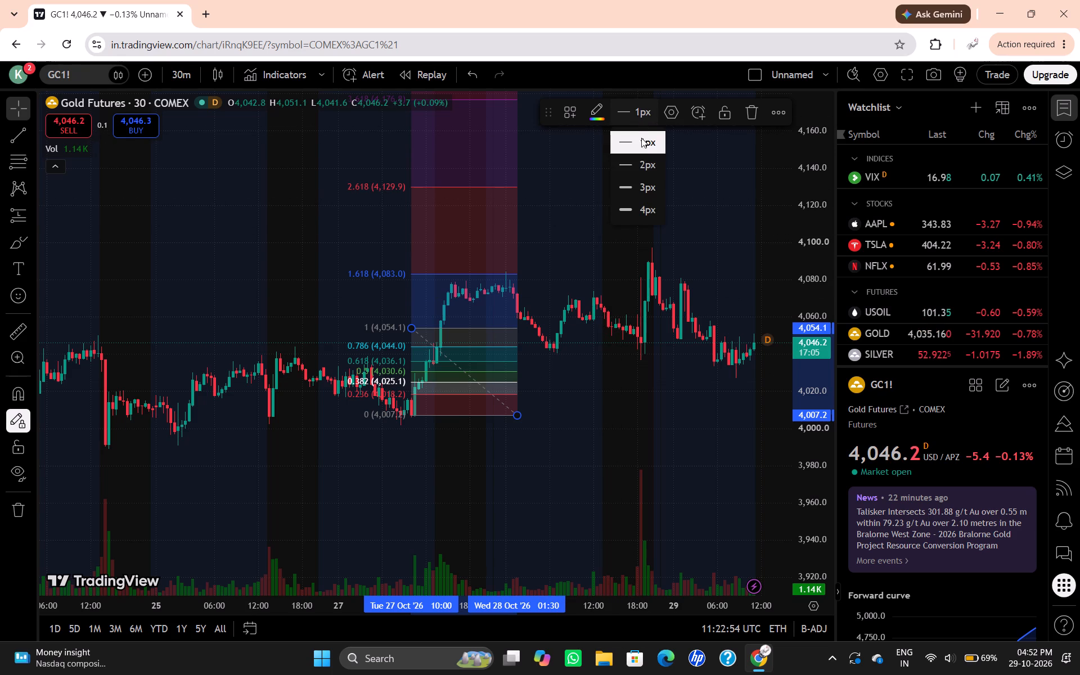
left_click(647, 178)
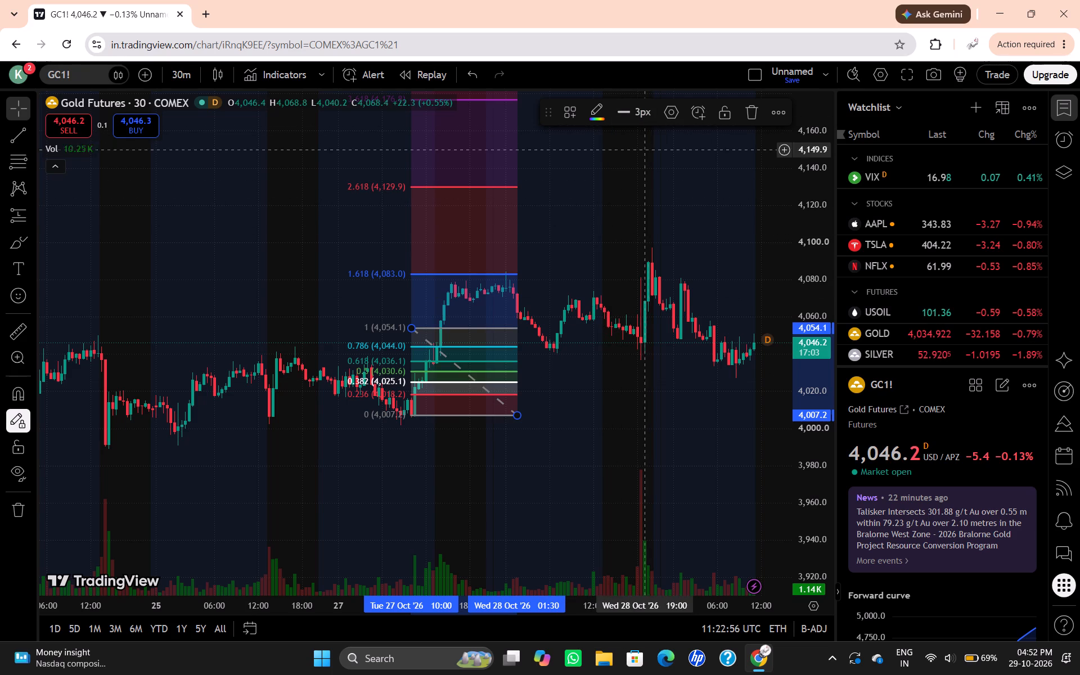
Set the Fib retracement's line thickness to 2px.
left_click(640, 120)
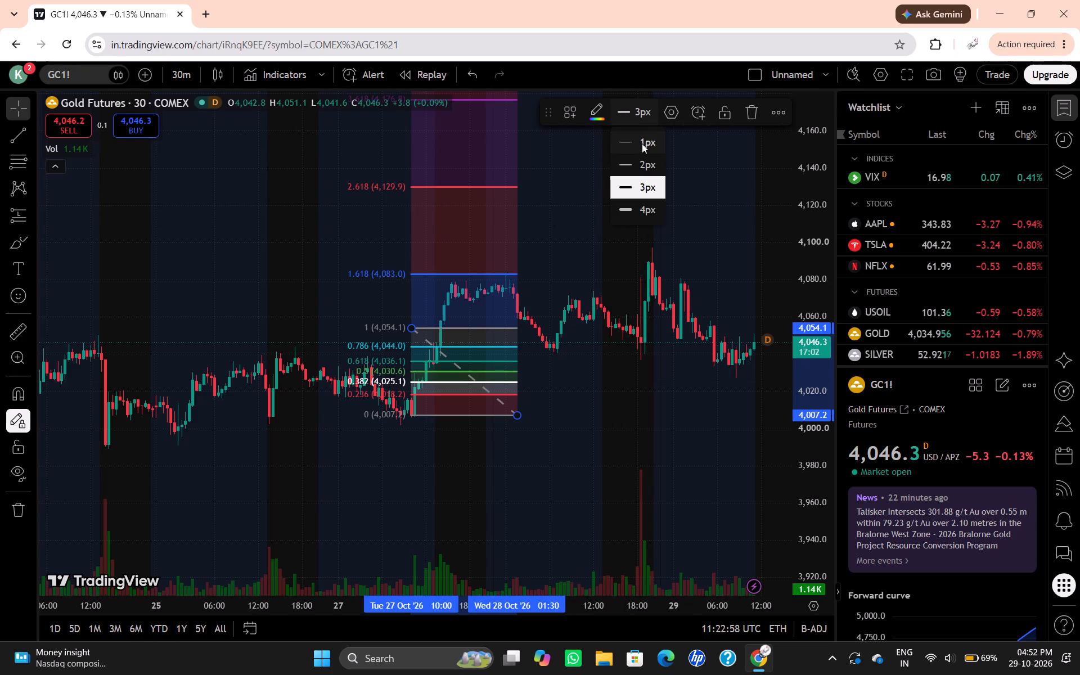
left_click(642, 156)
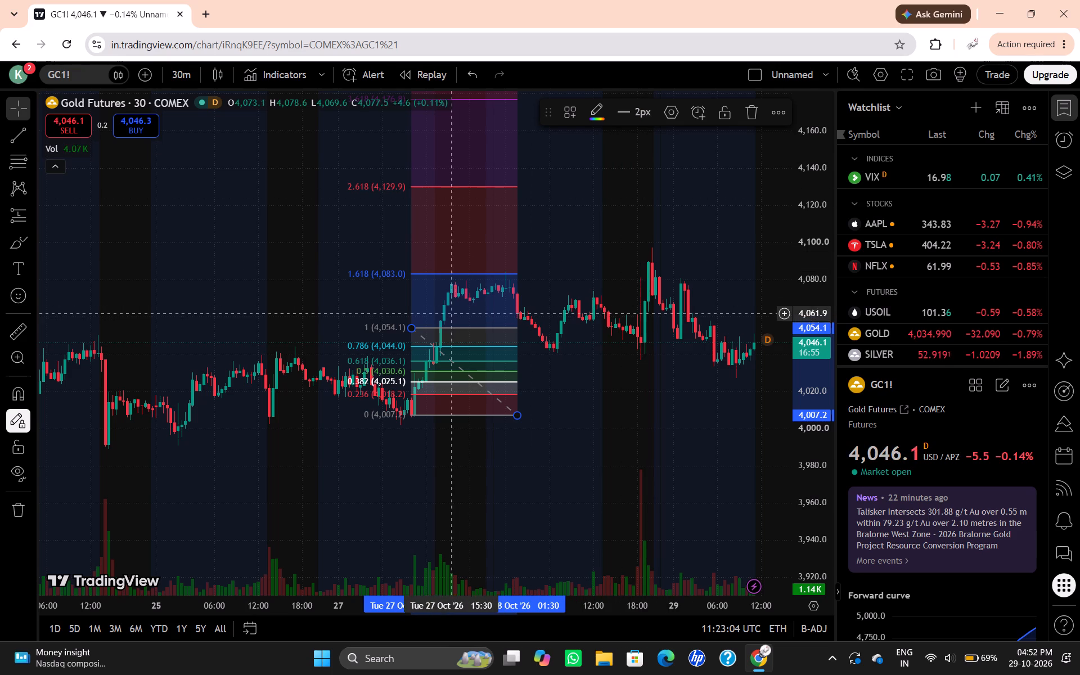
Move the Fib retracement's starting anchor to about 4,050.9 on 27 October 2026 at about 06:00, and deselect the drawing.
left_click_drag(414, 328, 413, 283)
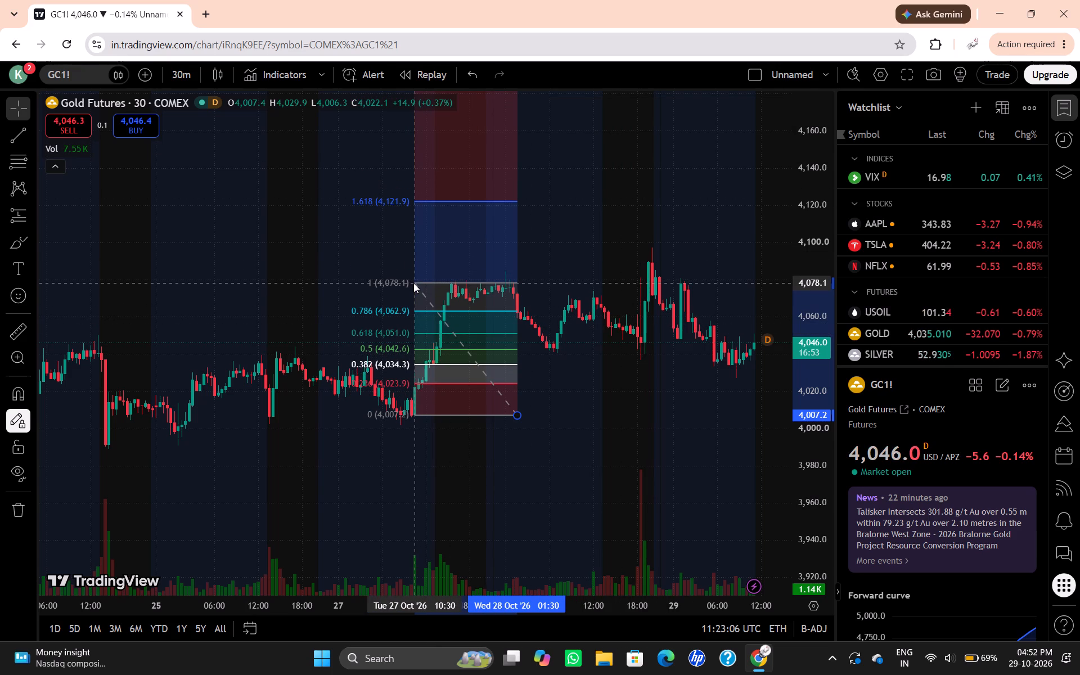
left_click_drag(413, 283, 415, 285)
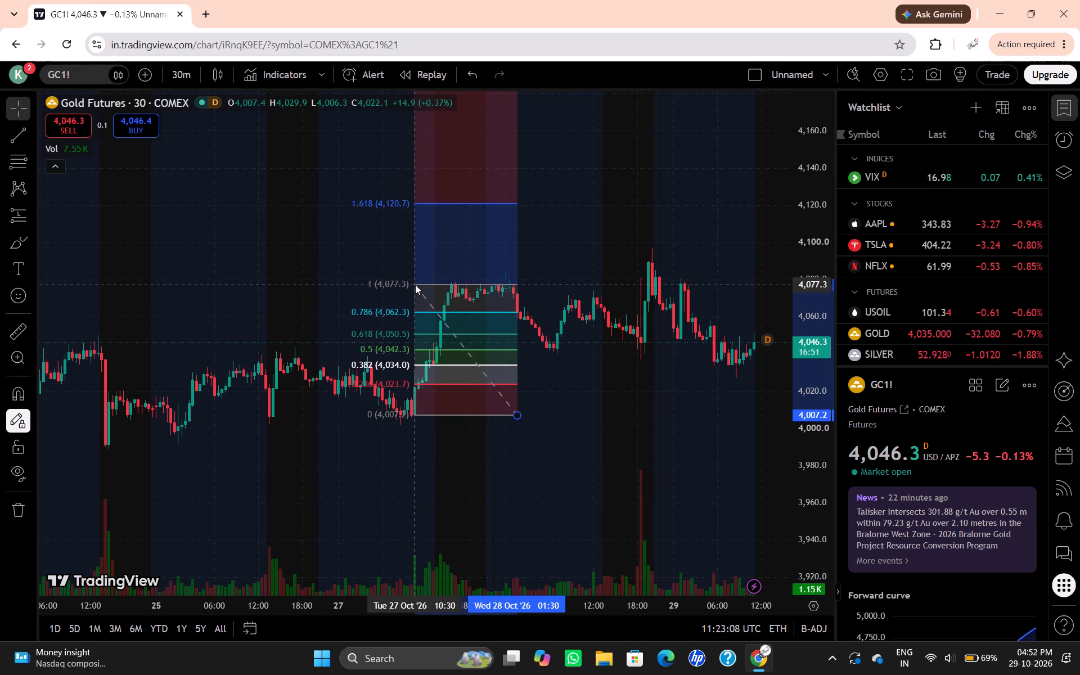
left_click_drag(415, 285, 416, 286)
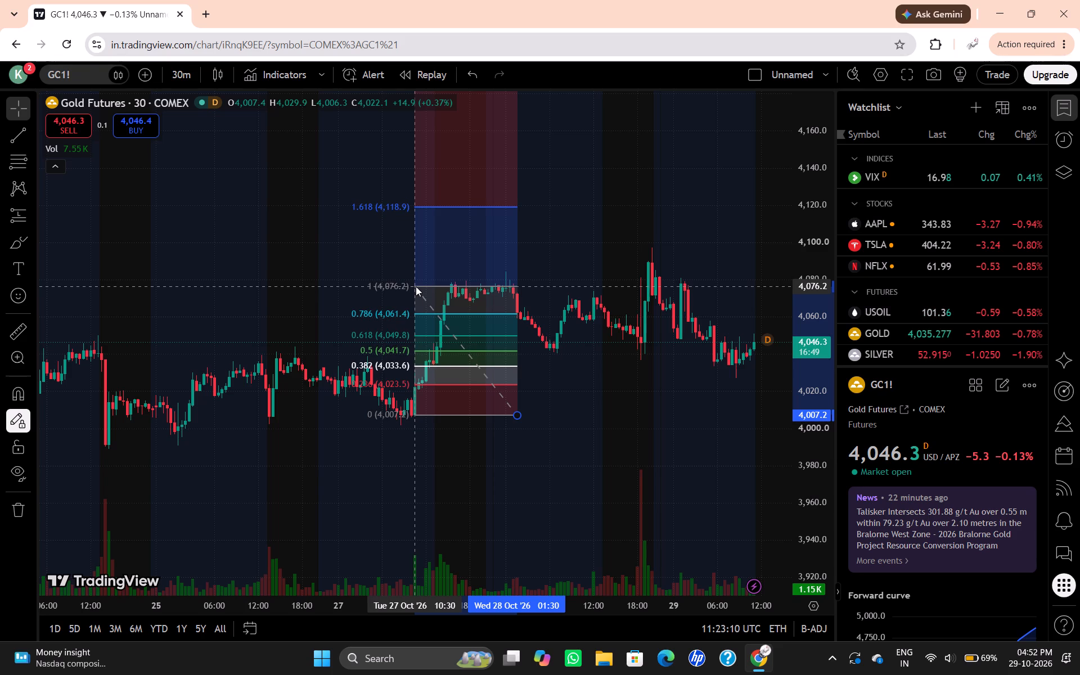
left_click_drag(416, 286, 418, 370)
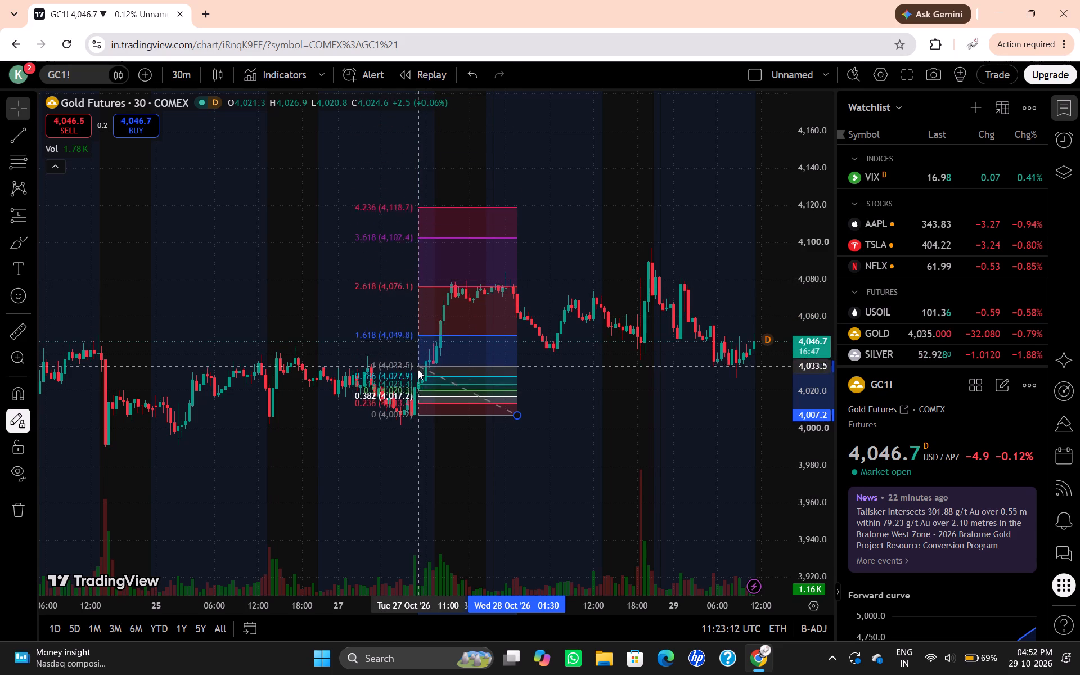
left_click_drag(418, 370, 429, 329)
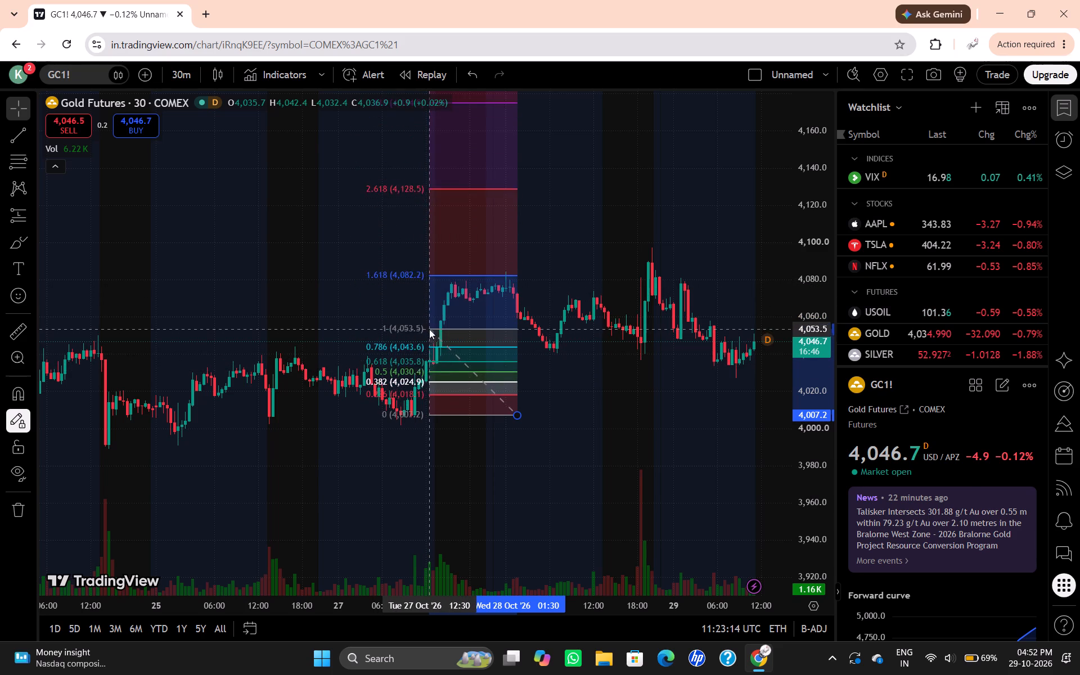
left_click_drag(429, 329, 429, 336)
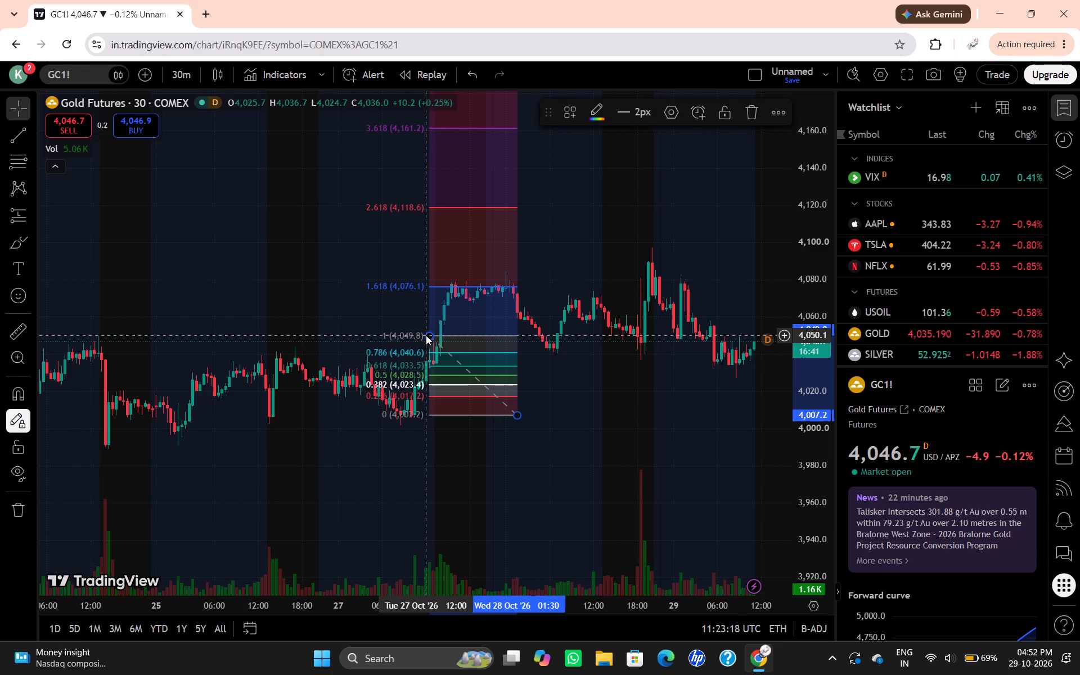
left_click_drag(426, 335, 398, 340)
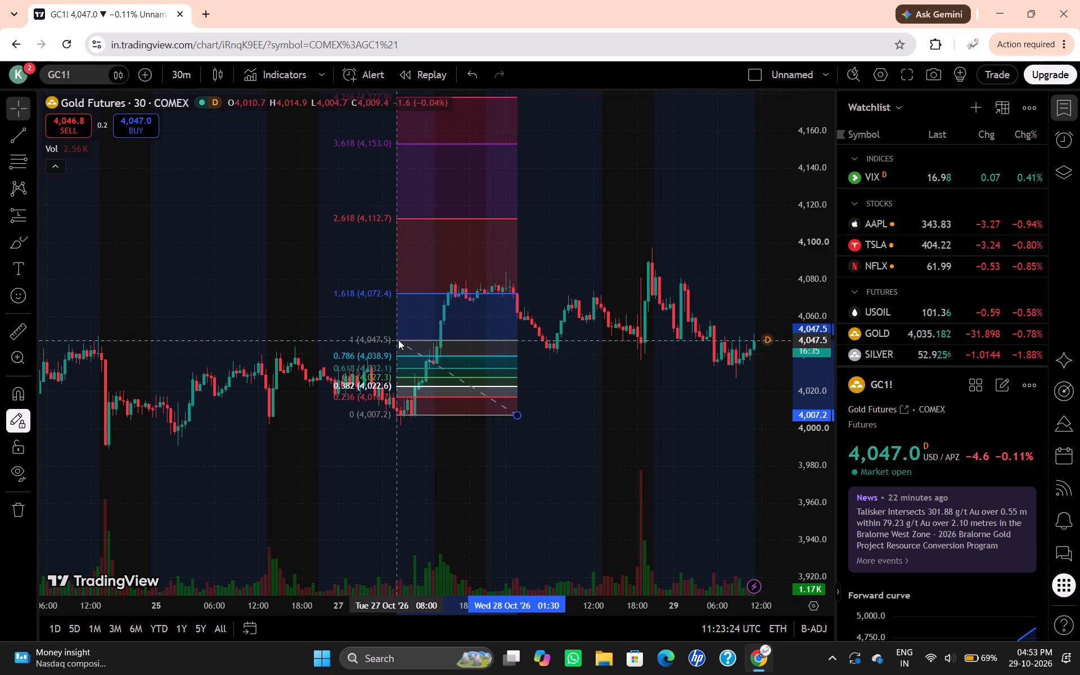
left_click_drag(398, 340, 397, 340)
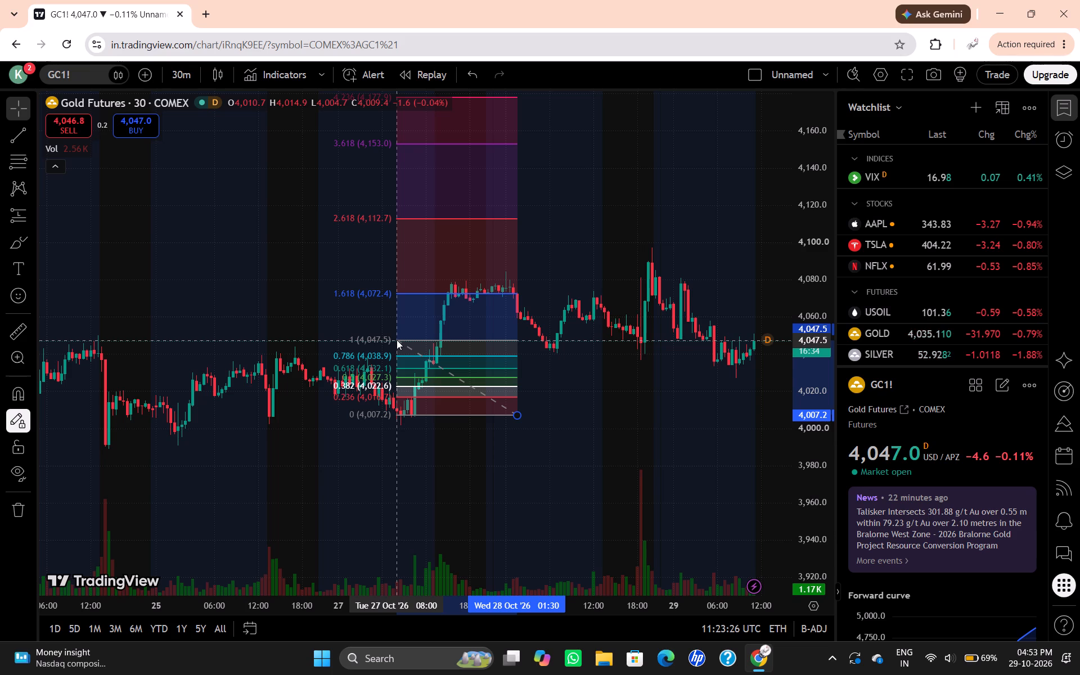
left_click_drag(397, 340, 381, 334)
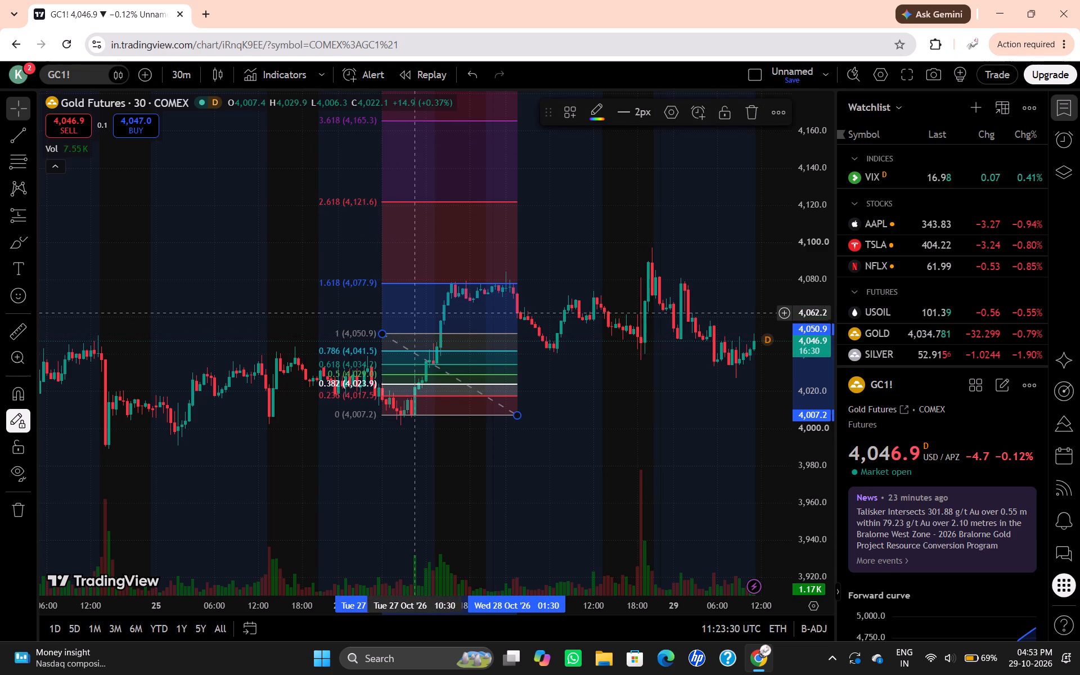
left_click_drag(442, 296, 471, 284)
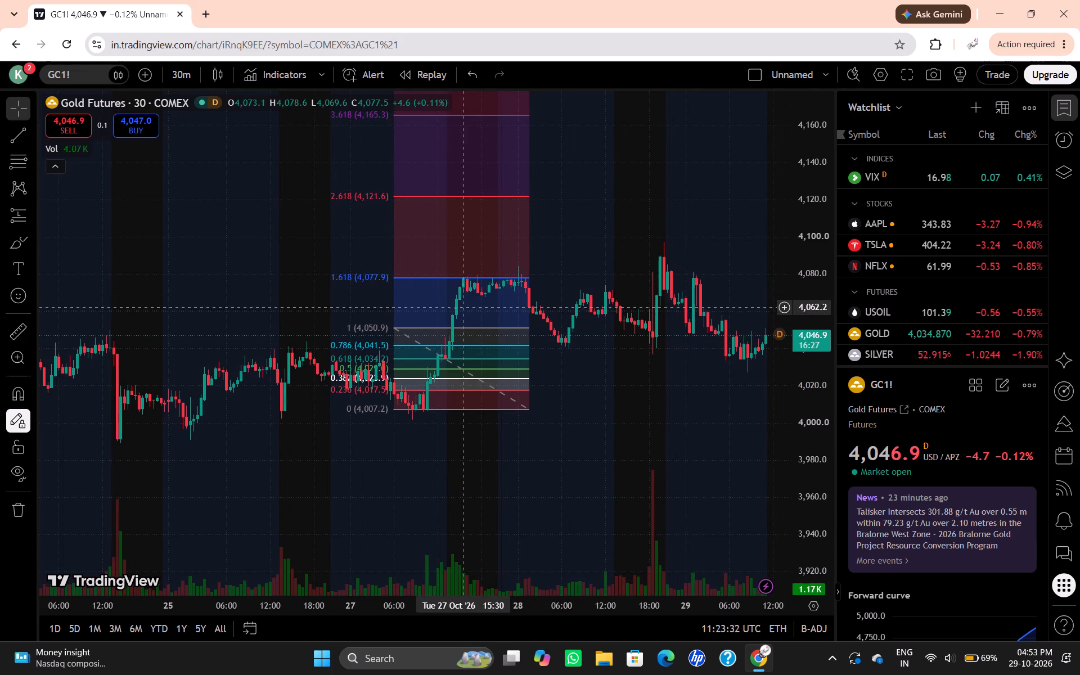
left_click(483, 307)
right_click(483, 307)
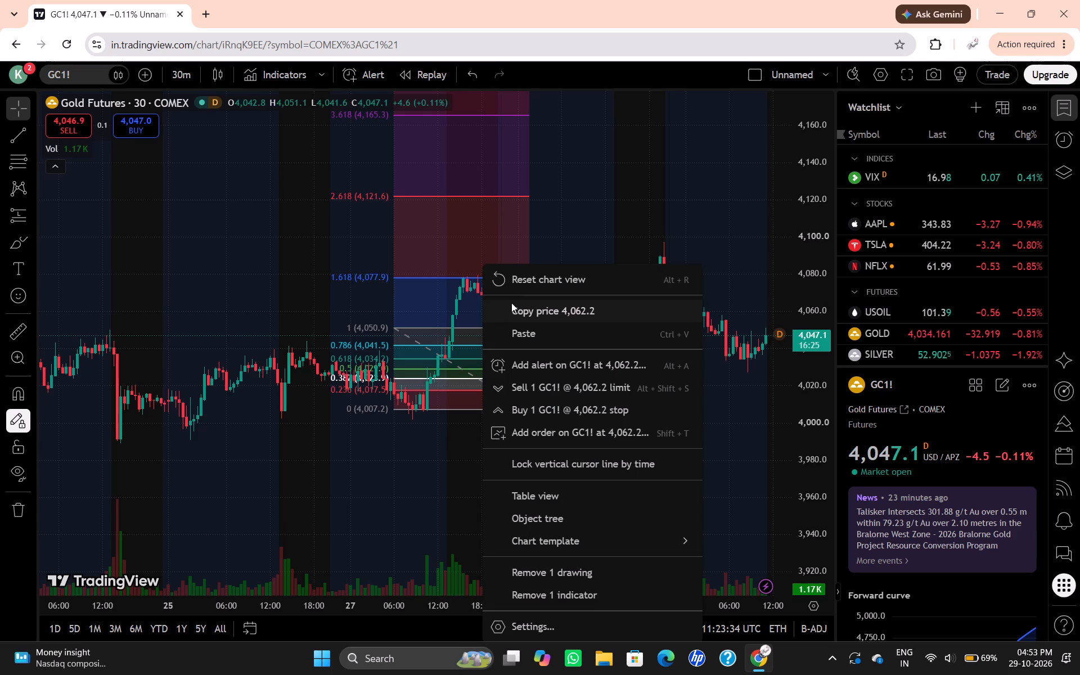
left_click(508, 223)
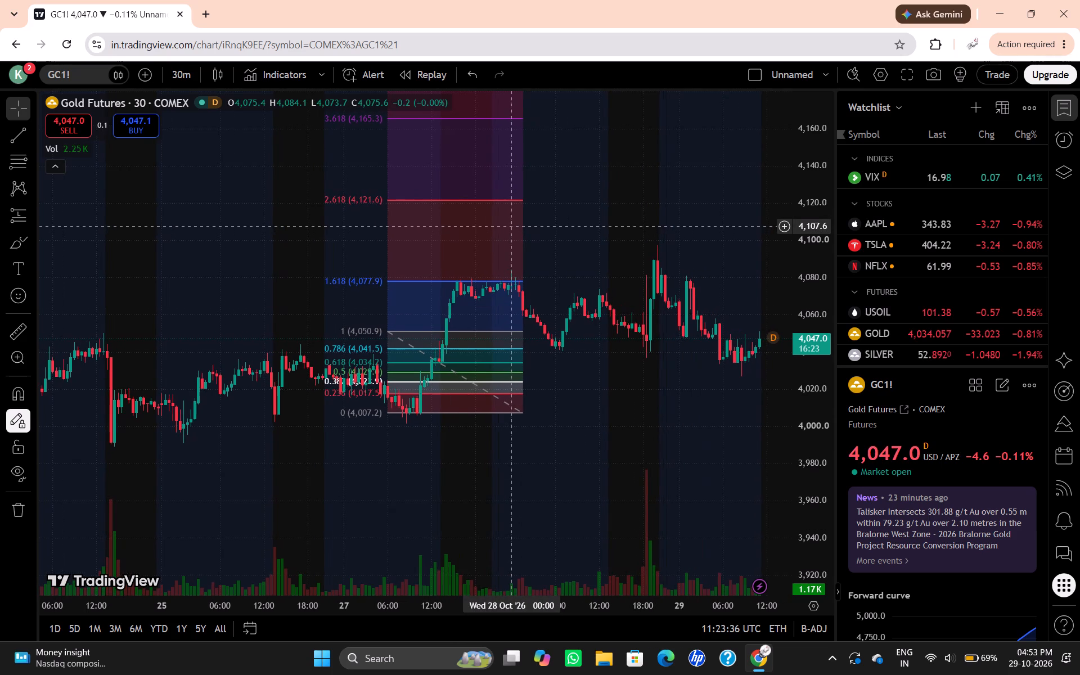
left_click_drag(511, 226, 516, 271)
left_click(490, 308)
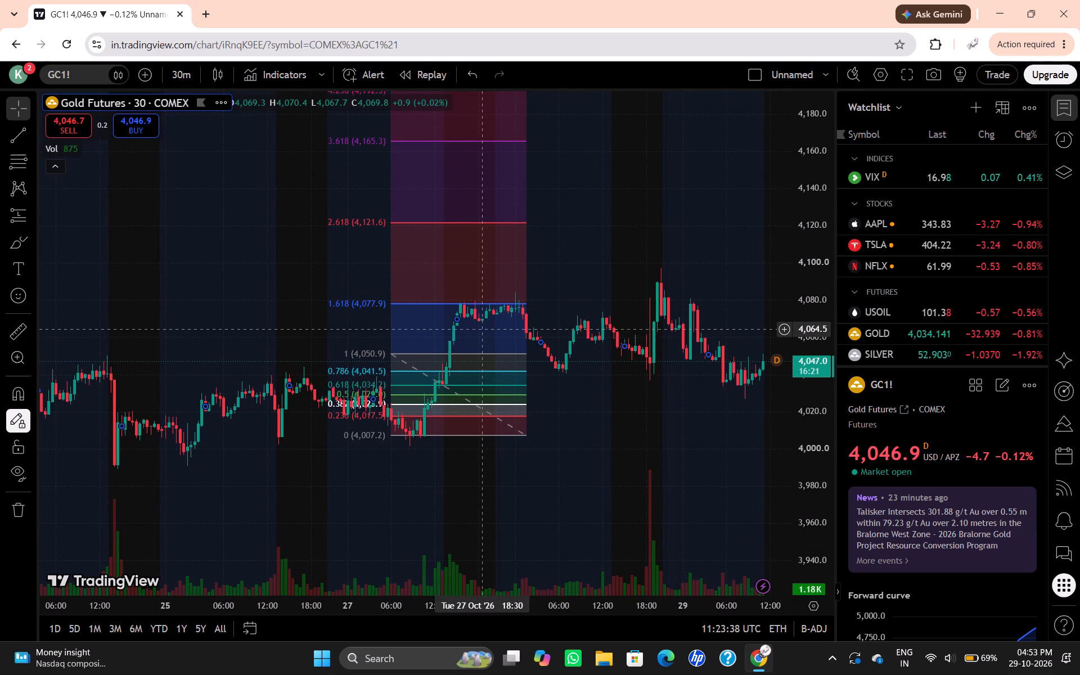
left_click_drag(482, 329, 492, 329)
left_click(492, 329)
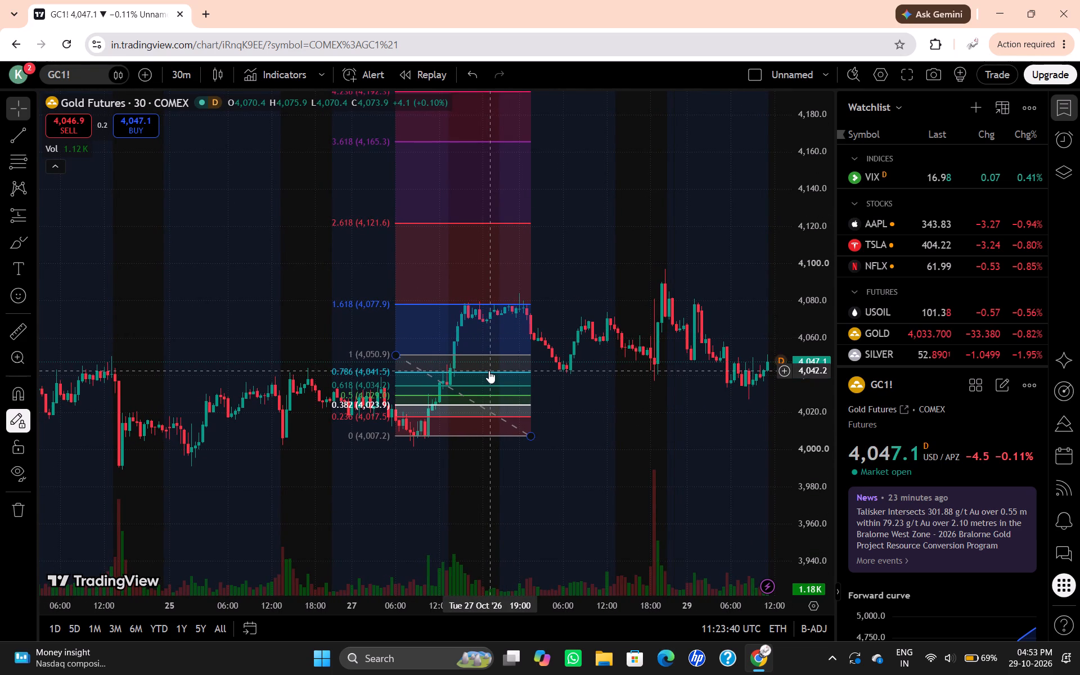
Move the whole Fib retracement to start at 10:00 on 27 October 2026, running from about 4,051.2 to 4,007.5, and deselect it.
left_click(489, 371)
left_click_drag(489, 371, 505, 371)
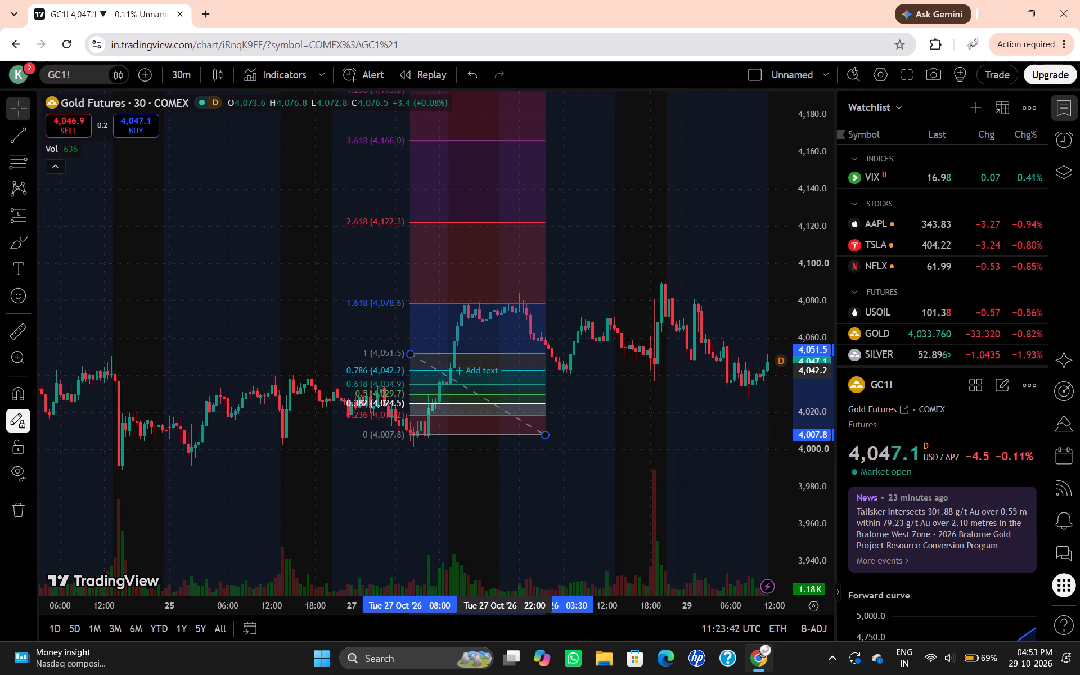
left_click_drag(505, 371, 514, 371)
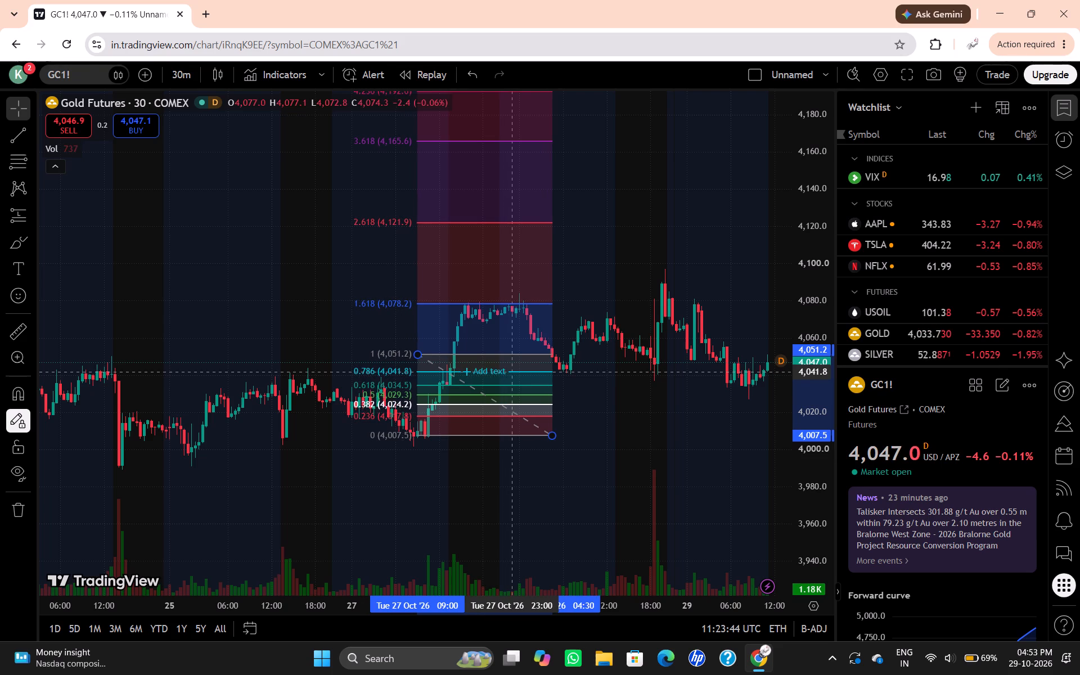
left_click_drag(514, 371, 518, 372)
left_click(638, 389)
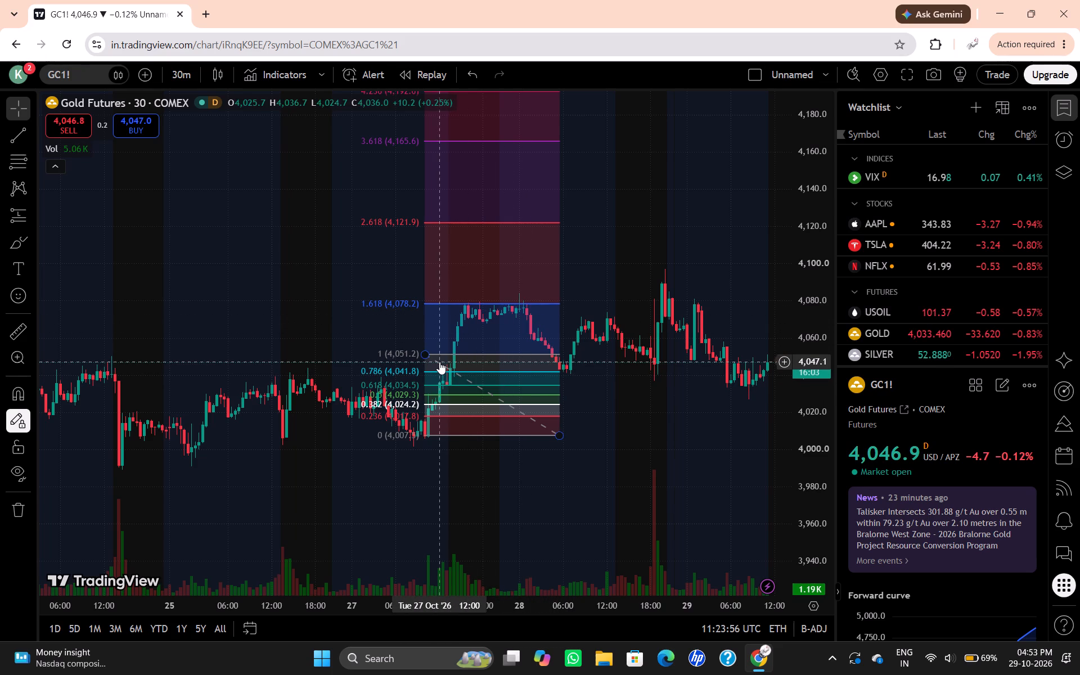
Place a long position forecast starting at 06:00 on 28 October 2026 with its entry at about 4,050.1.
left_click(26, 221)
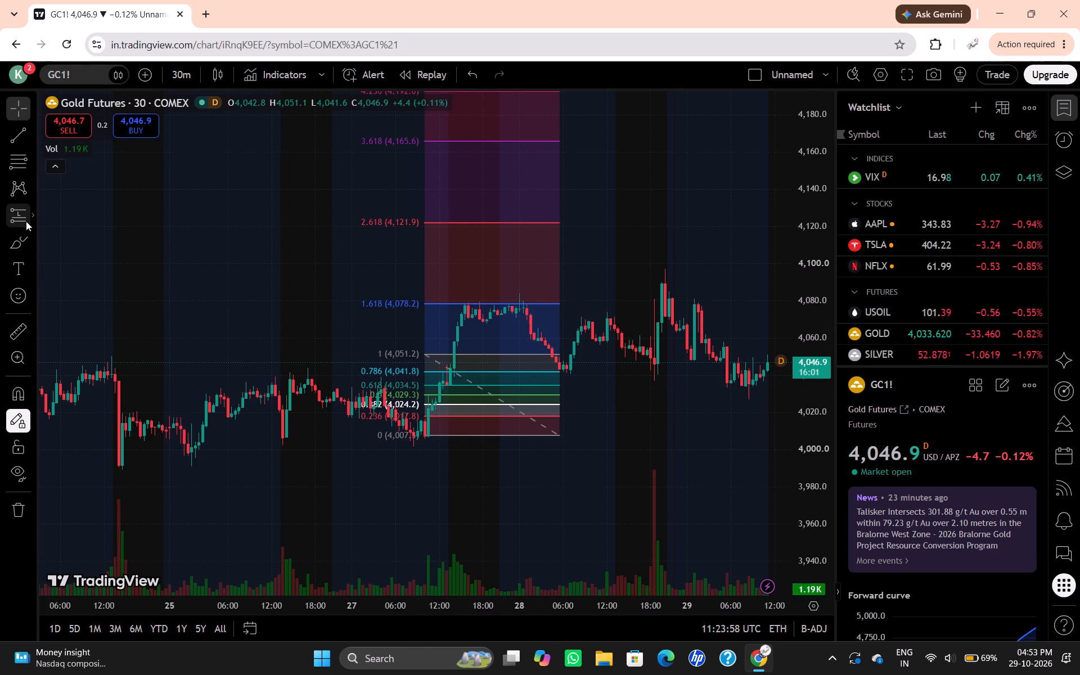
left_click(24, 220)
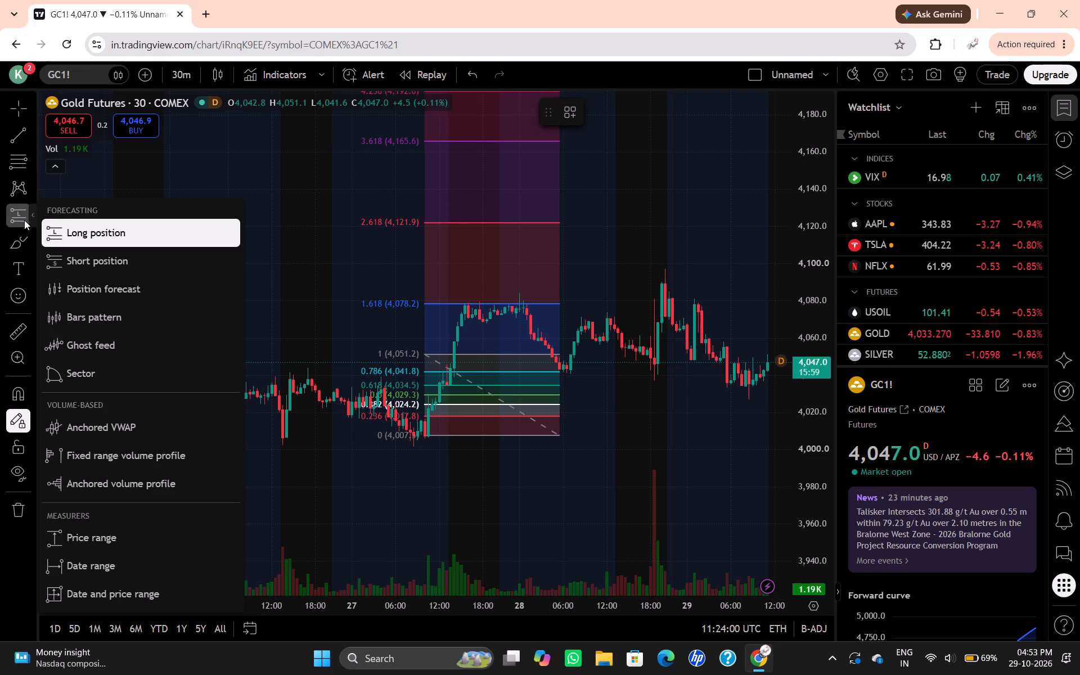
left_click(87, 225)
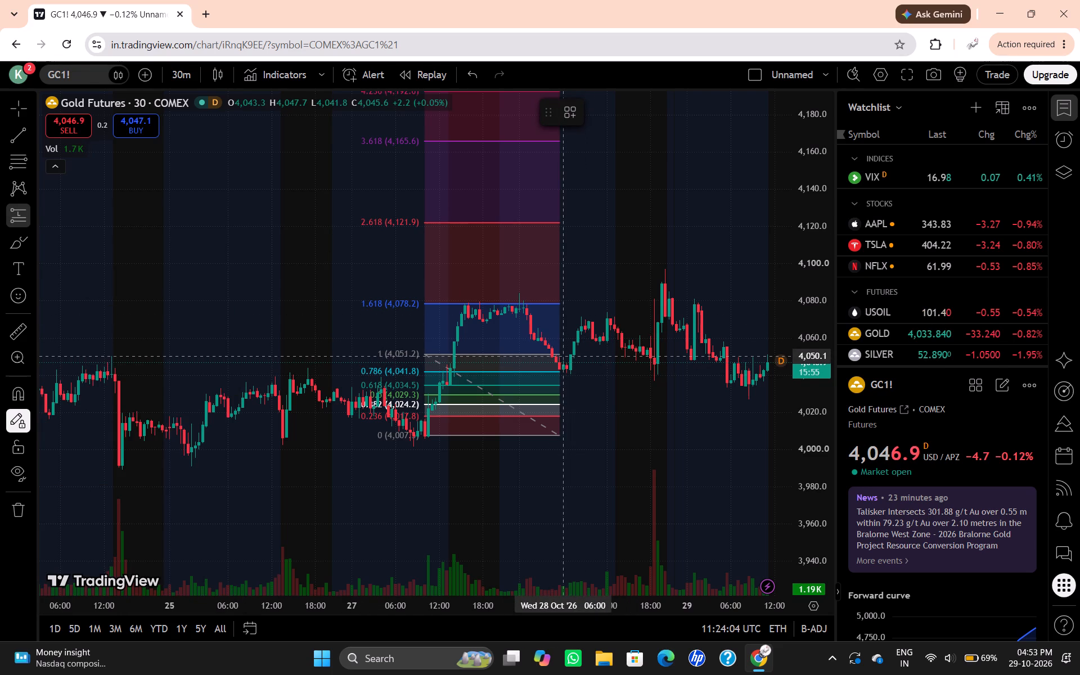
left_click_drag(565, 356, 587, 329)
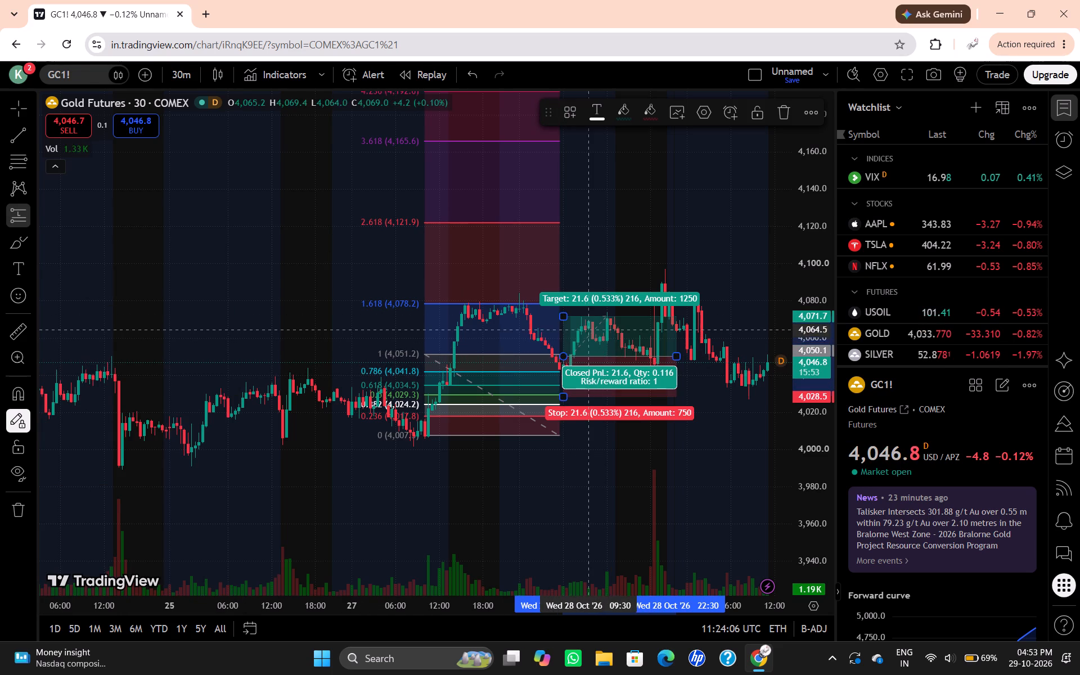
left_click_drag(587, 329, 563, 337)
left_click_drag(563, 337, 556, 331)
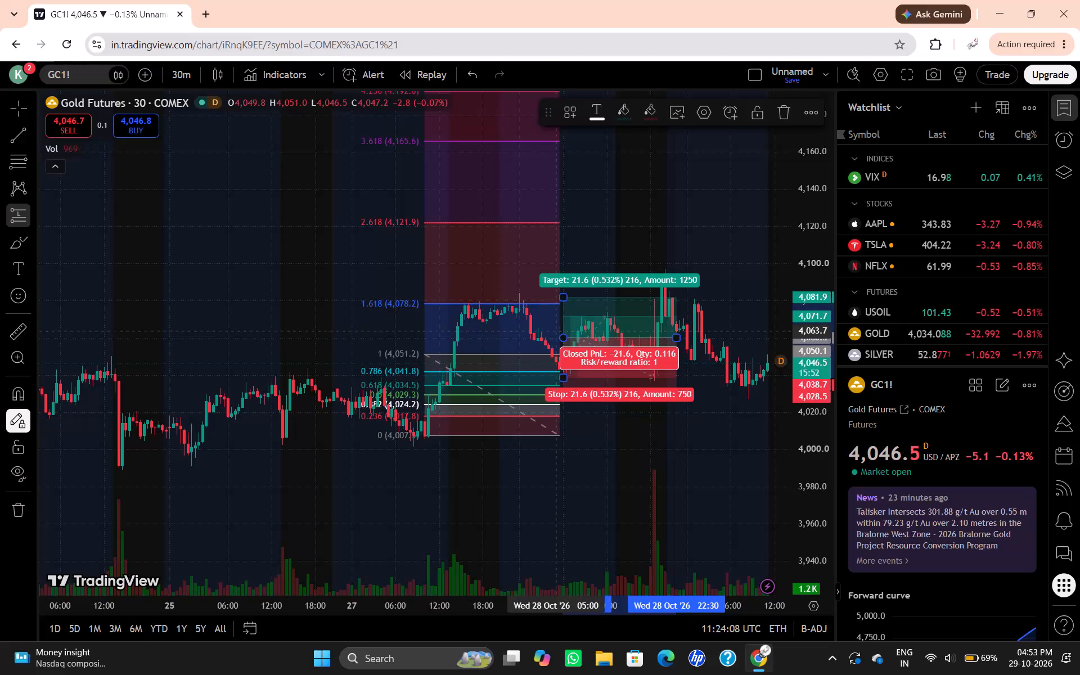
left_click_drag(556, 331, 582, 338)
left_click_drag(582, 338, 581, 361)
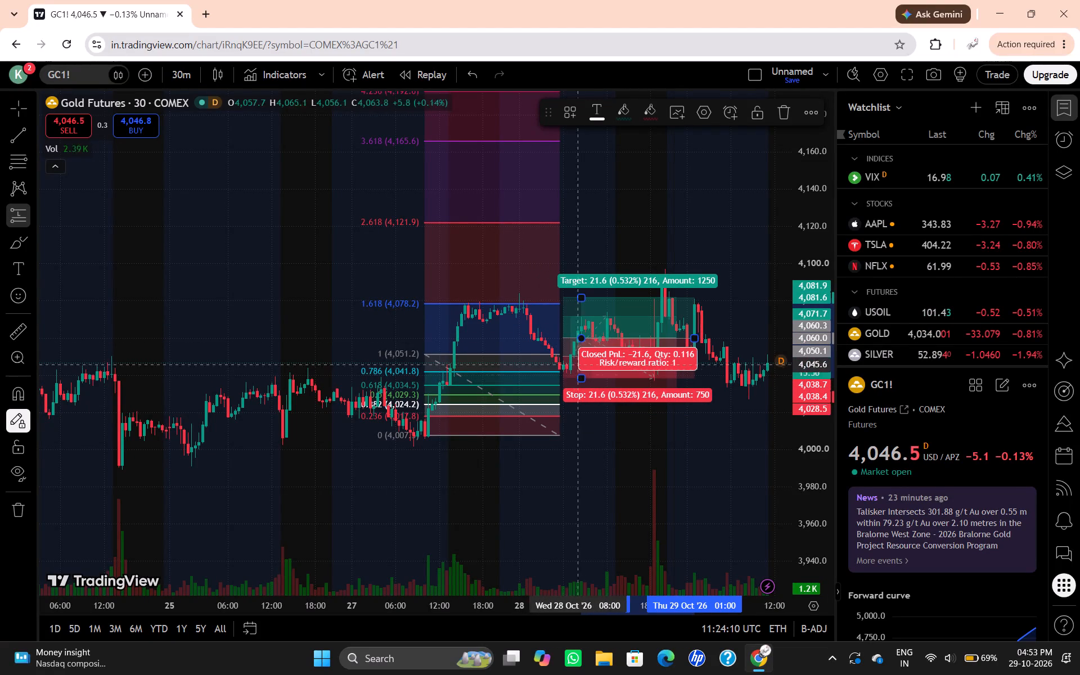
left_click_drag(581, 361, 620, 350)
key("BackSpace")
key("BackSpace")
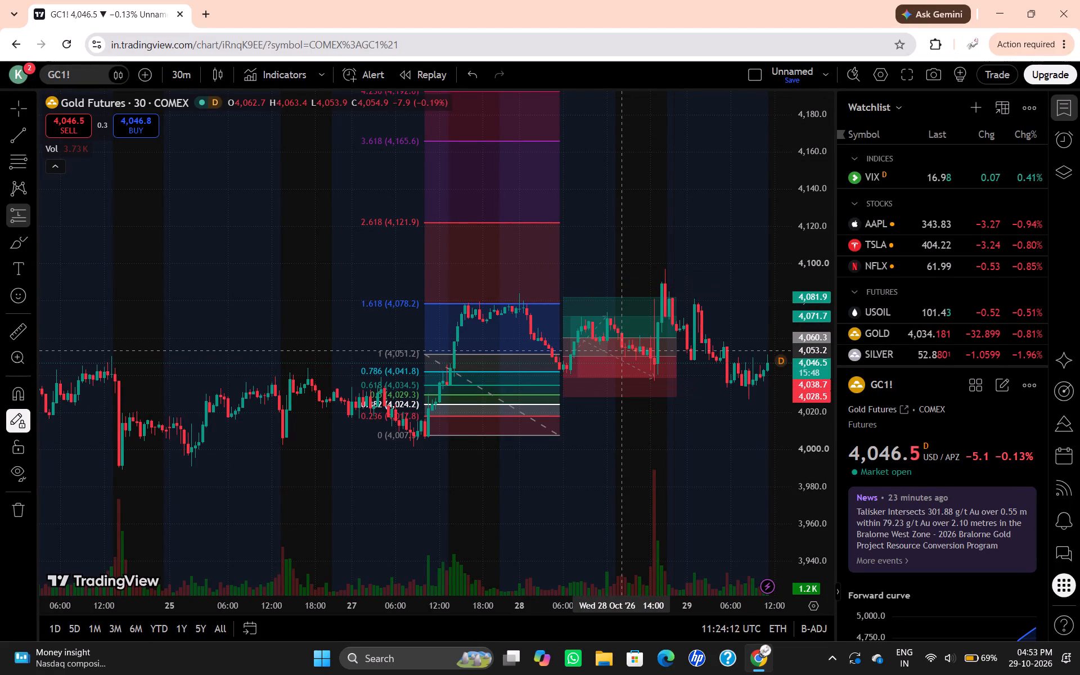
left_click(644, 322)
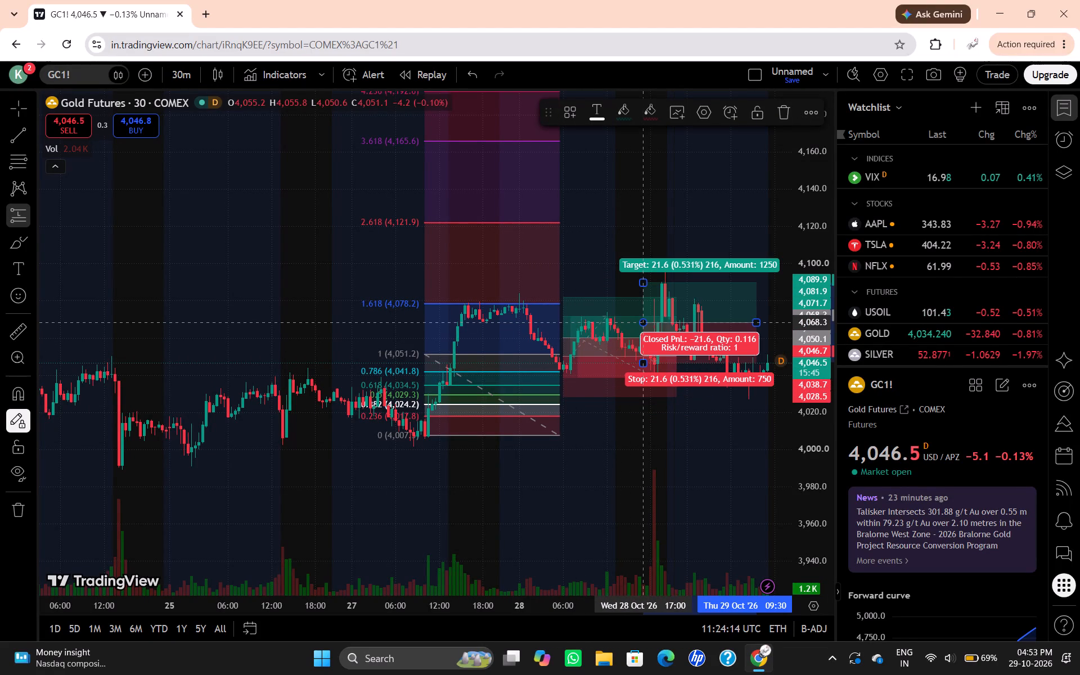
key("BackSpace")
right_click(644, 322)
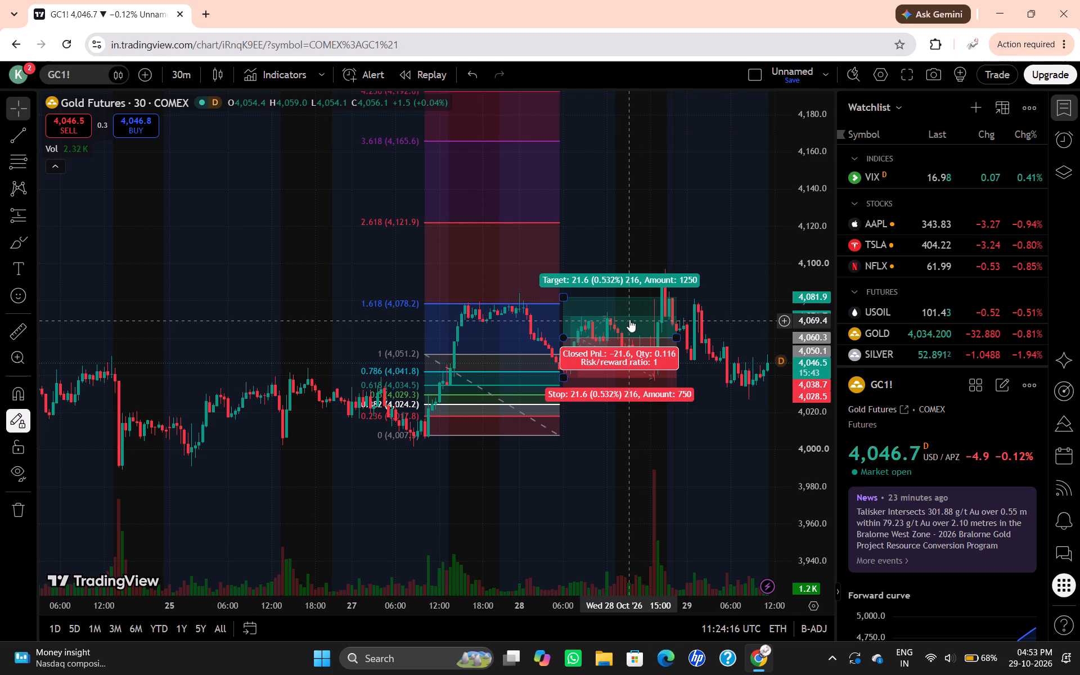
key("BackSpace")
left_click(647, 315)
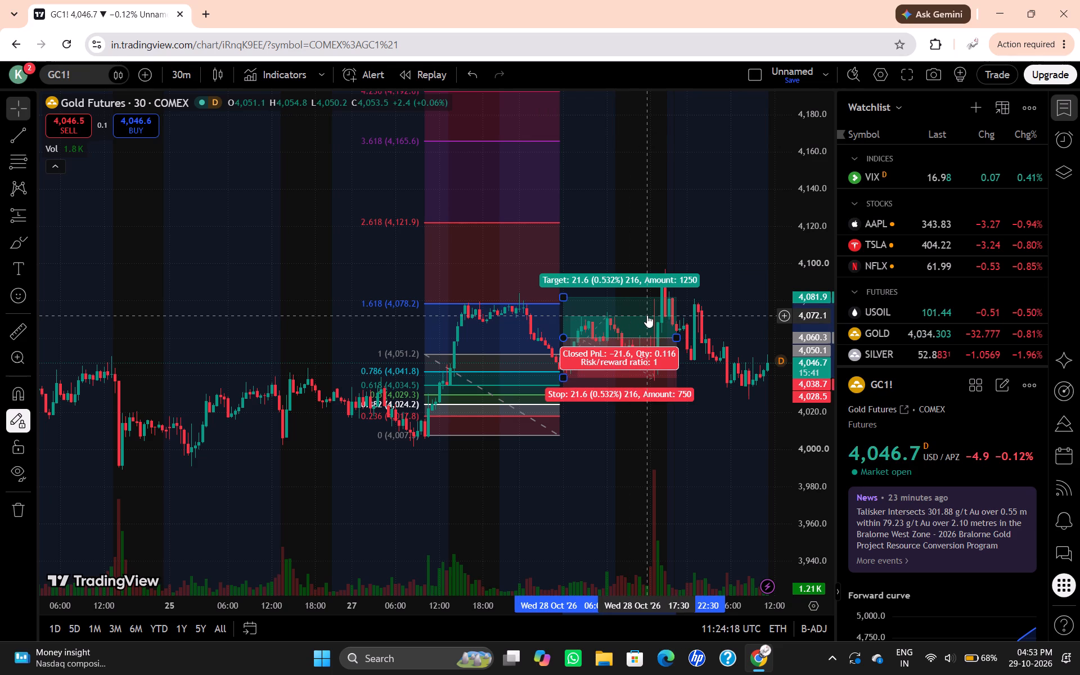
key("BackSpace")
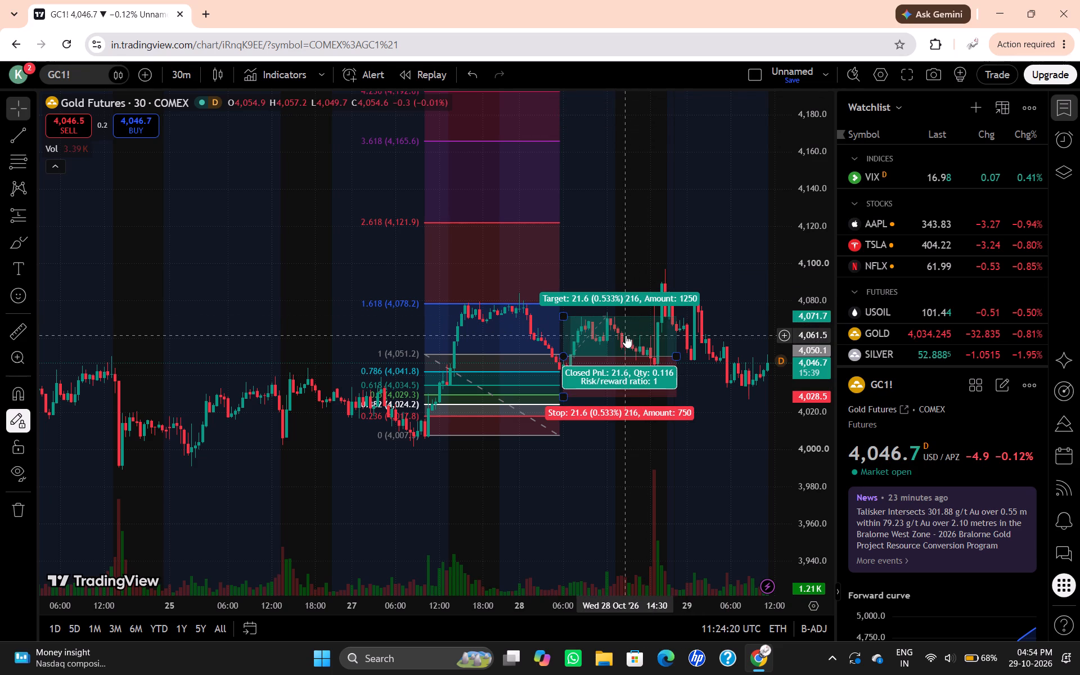
Move the long position to start at 05:30 on 28 October, with its target at about 4,050.9 and stop at about 4,007.7.
left_click_drag(564, 332, 557, 332)
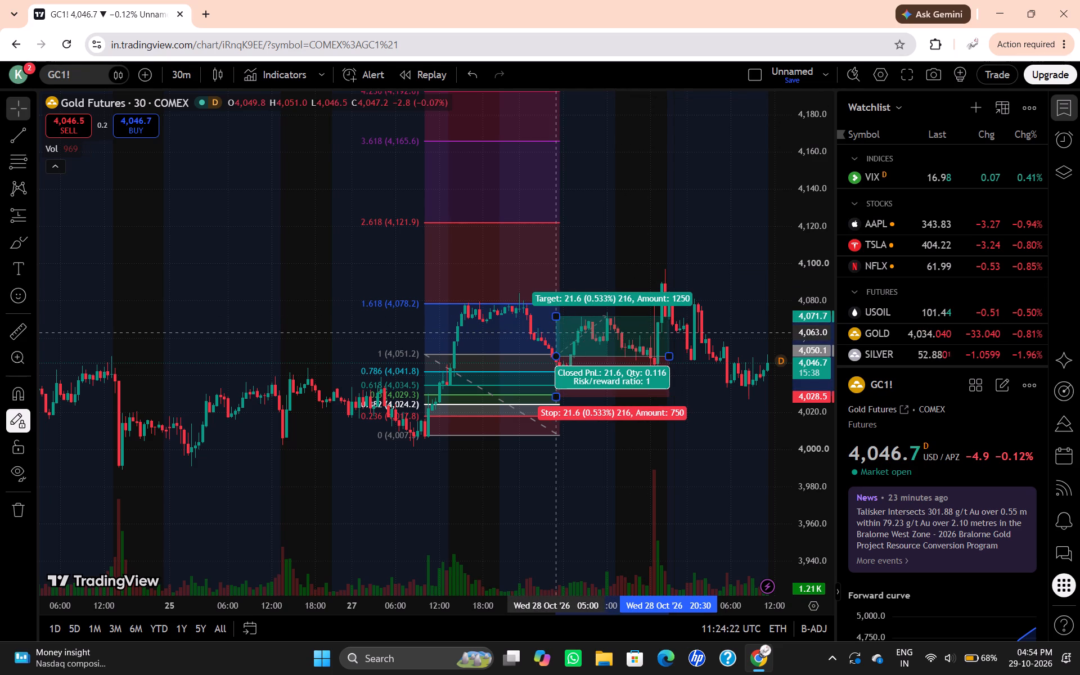
left_click_drag(557, 332, 559, 327)
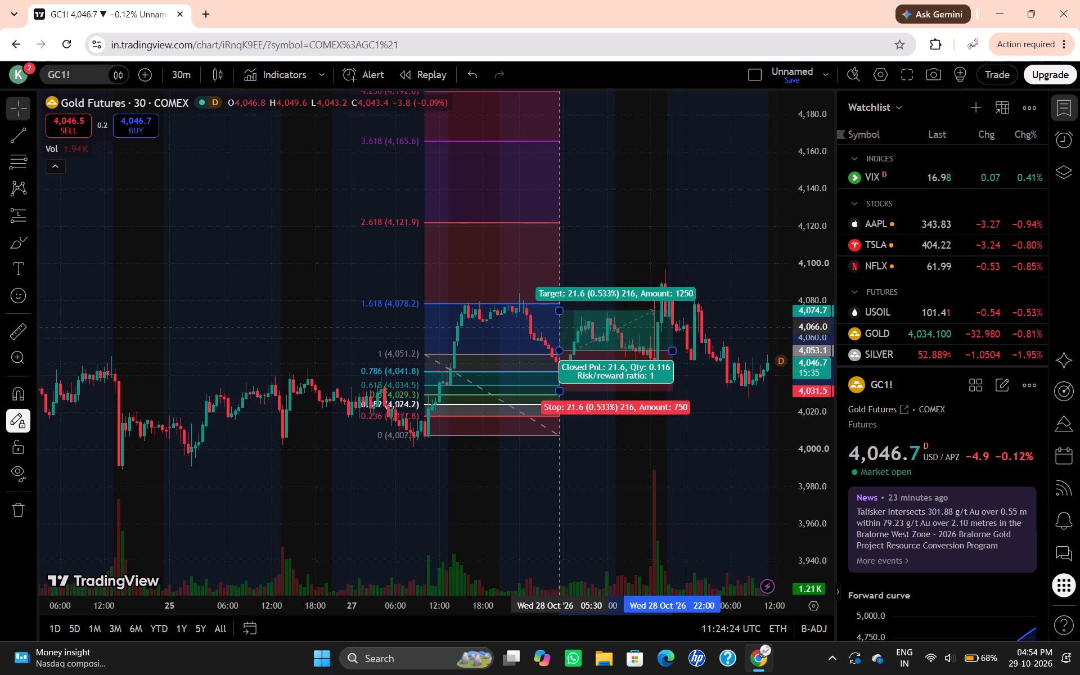
left_click_drag(559, 327, 561, 371)
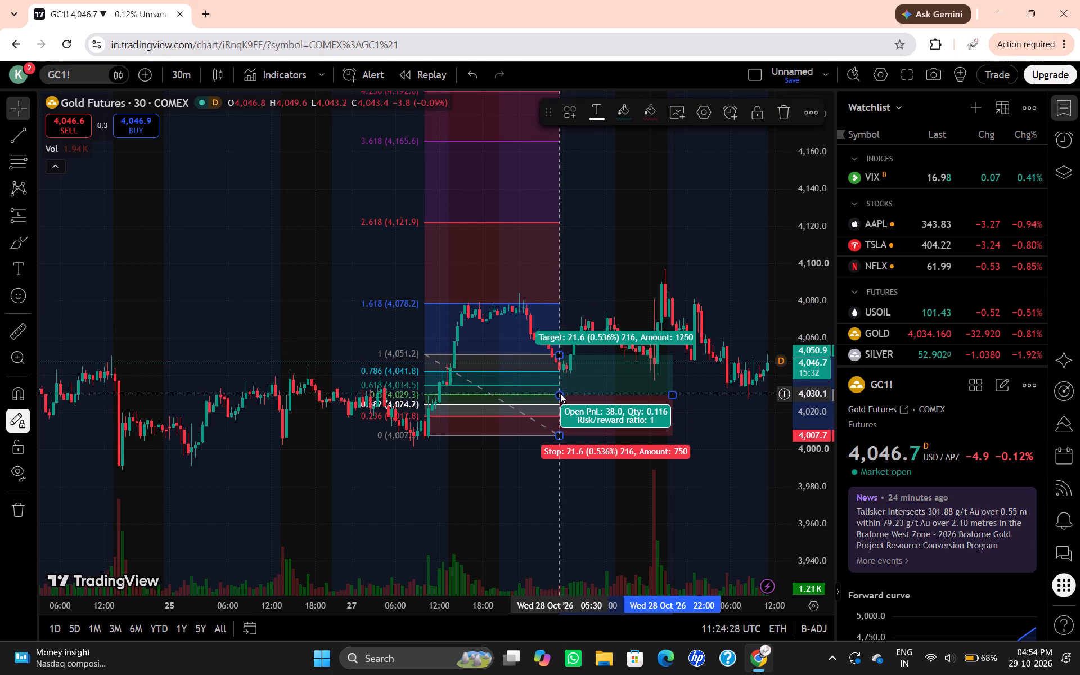
Lower the long position's entry level to about 4,020.7.
left_click_drag(560, 394, 560, 406)
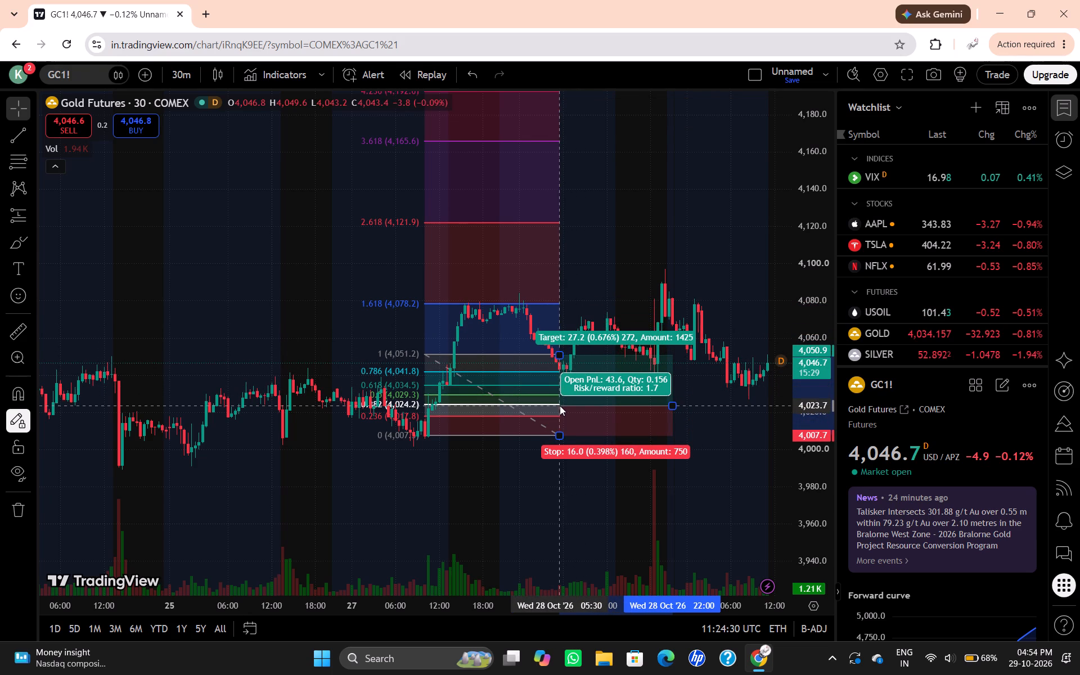
left_click_drag(560, 406, 560, 412)
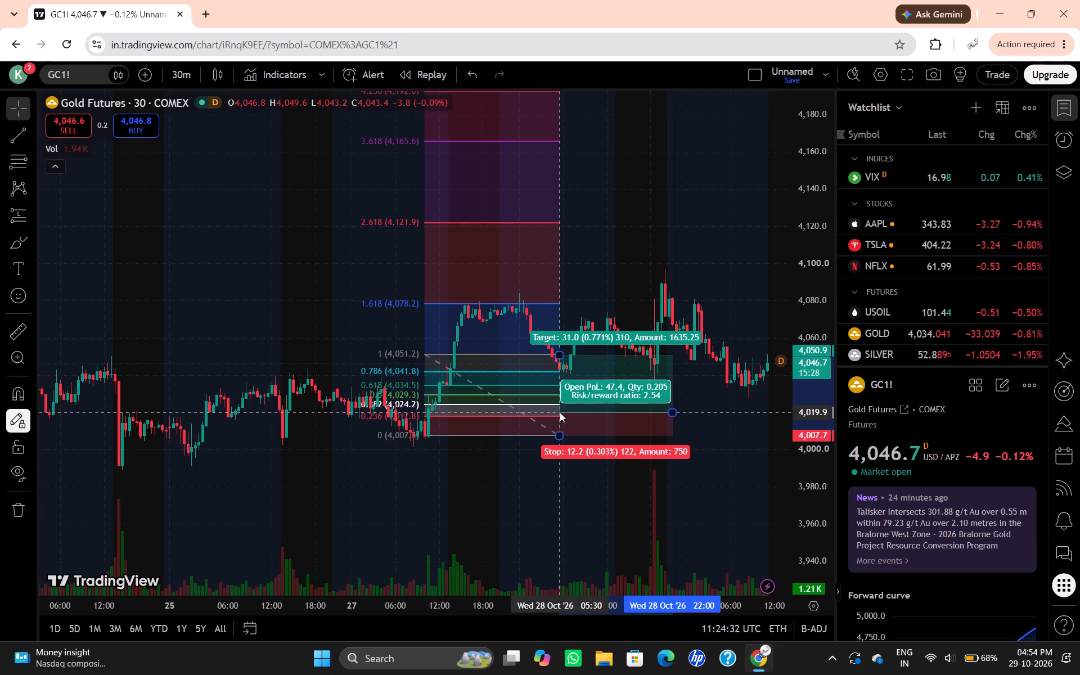
left_click_drag(560, 412, 561, 411)
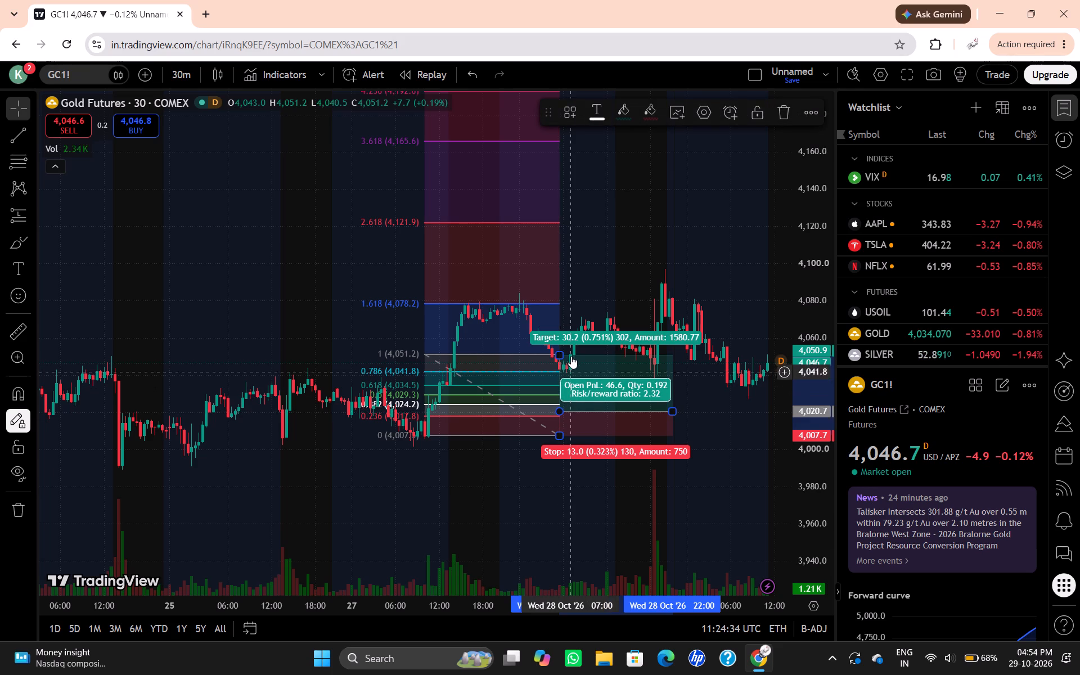
Move the whole long position to start at about 06:30 on 28 October with its entry at about 4,014.3, and deselect it.
left_click_drag(566, 357, 566, 373)
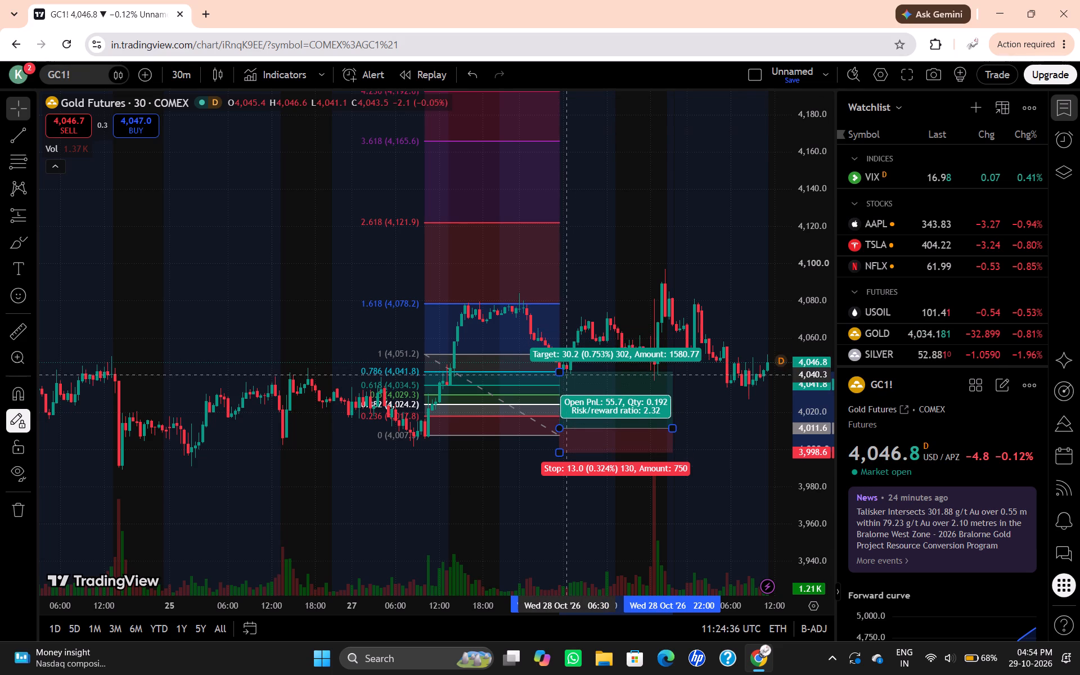
left_click_drag(566, 373, 571, 375)
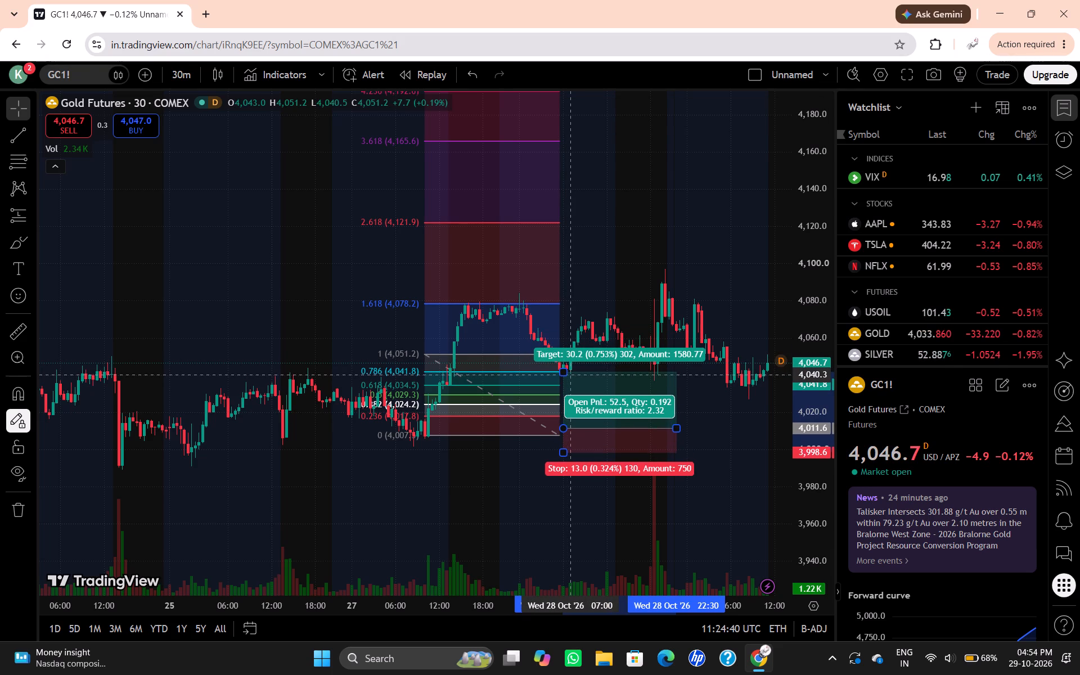
left_click_drag(571, 375, 573, 371)
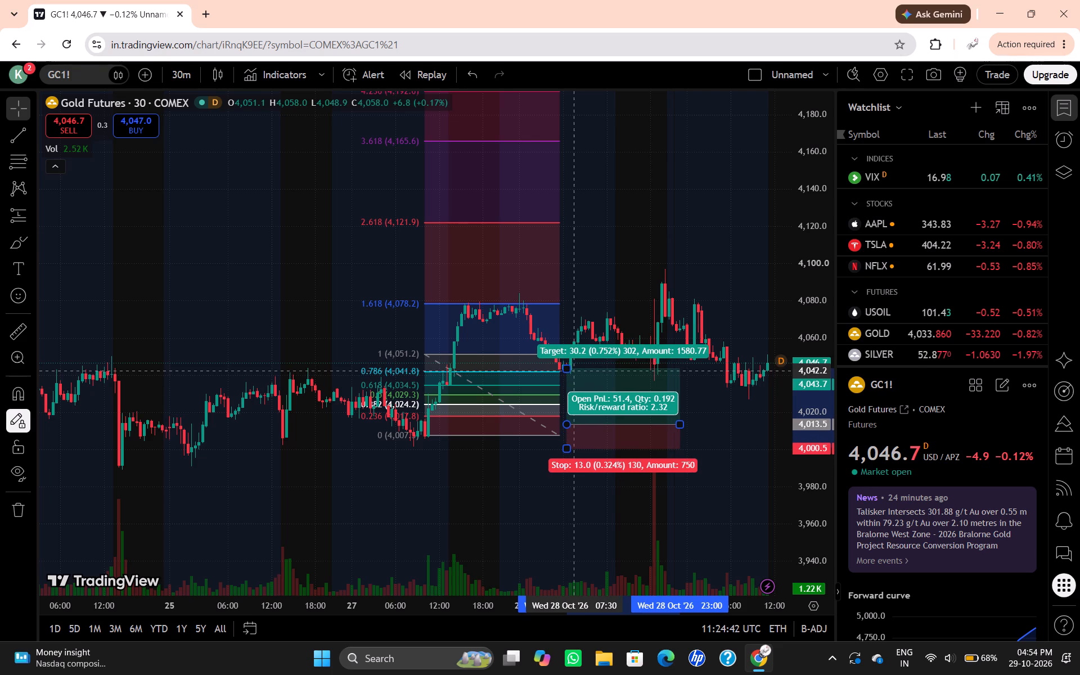
left_click_drag(573, 371, 573, 370)
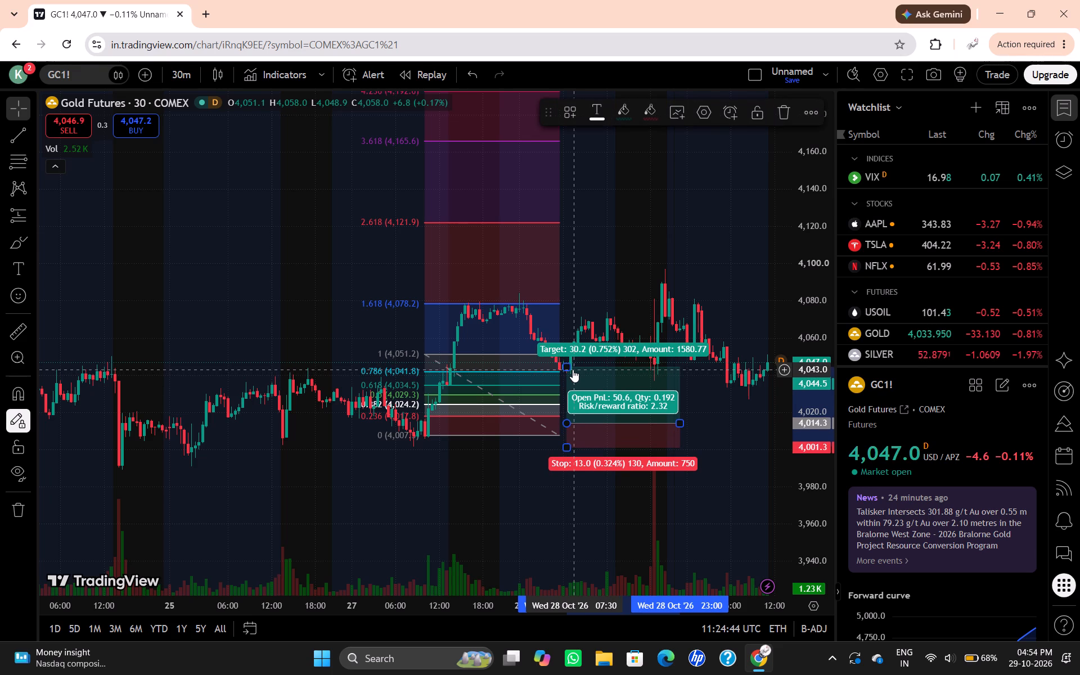
left_click(525, 376)
left_click(438, 313)
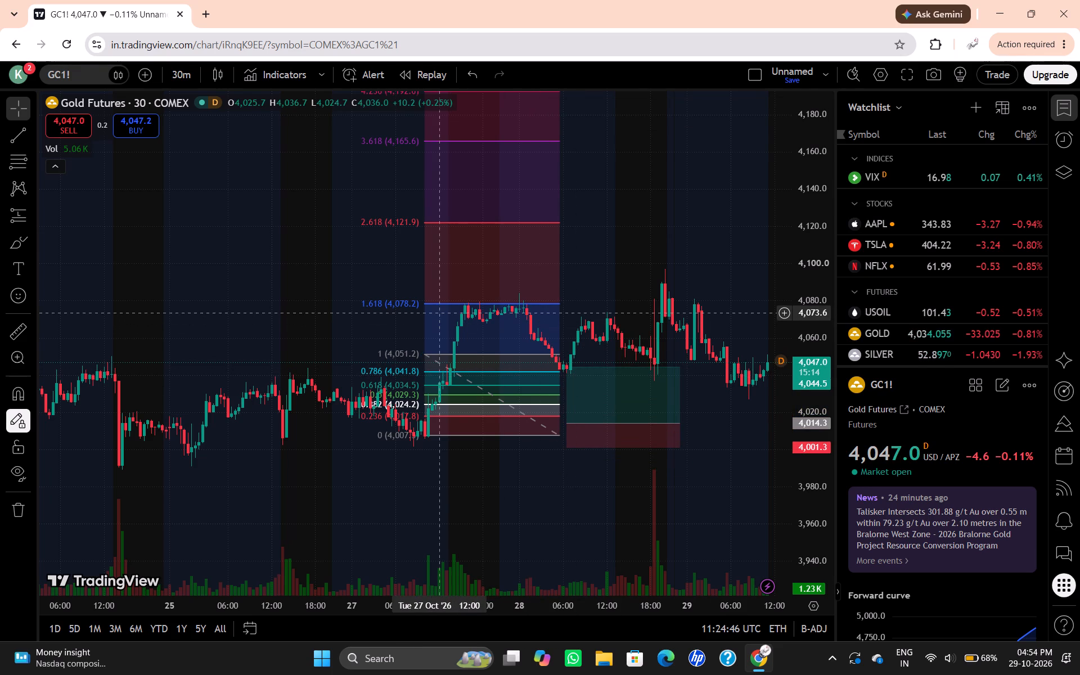
Raise the Fib retracement's starting anchor to about 4,053.2 at 10:00 on 27 October.
left_click_drag(427, 340, 425, 366)
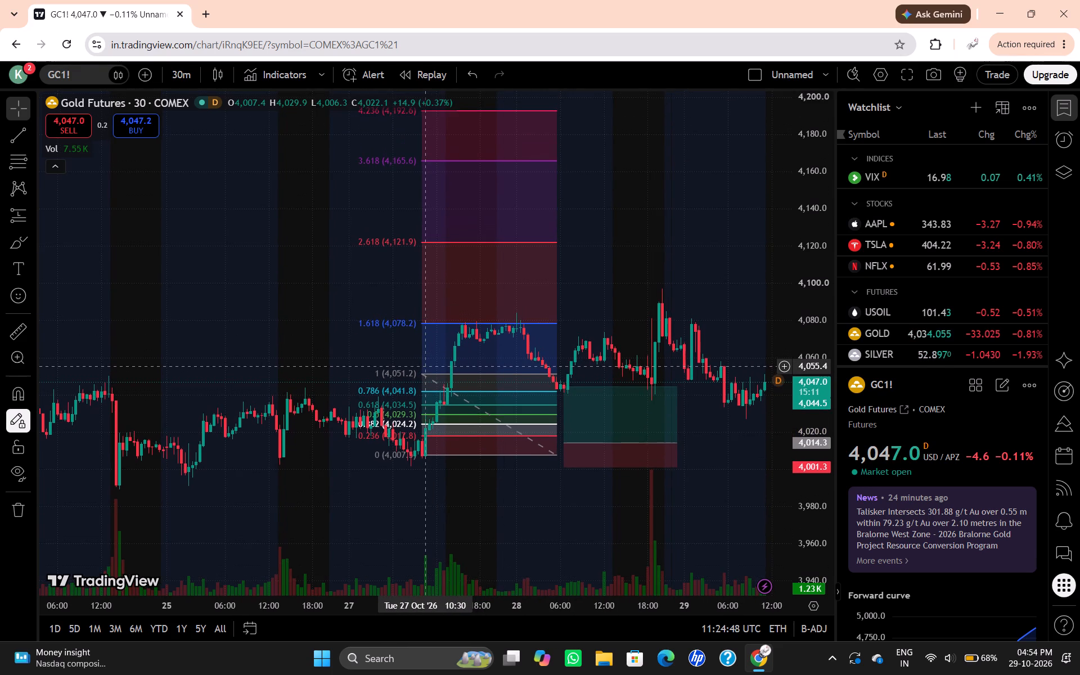
left_click_drag(425, 366, 447, 307)
right_click(449, 312)
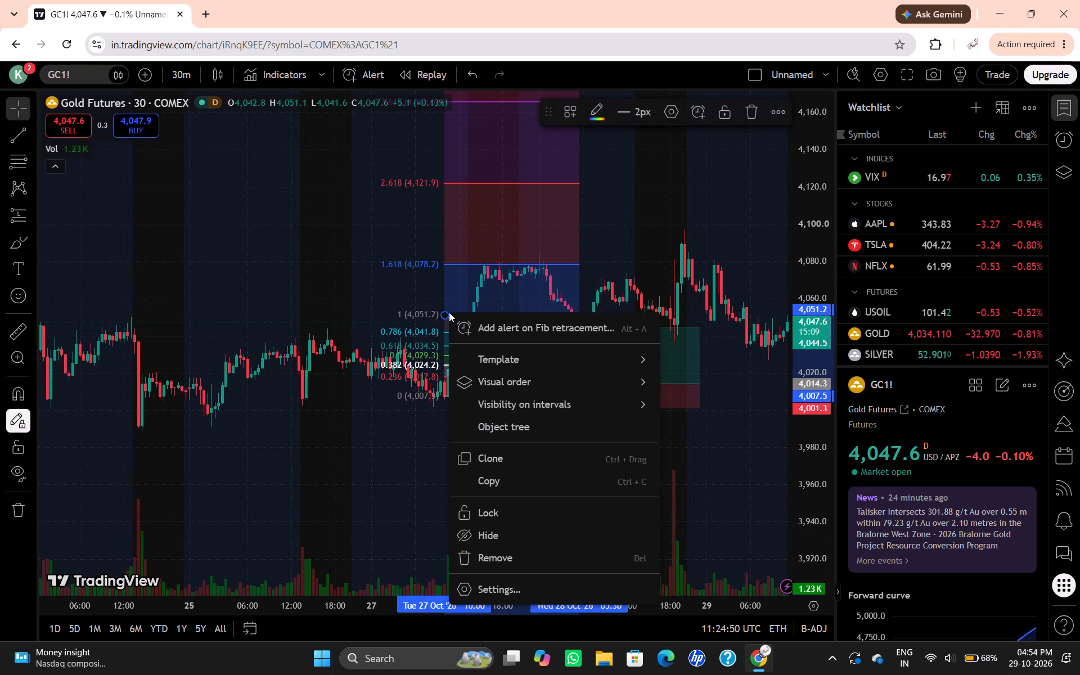
left_click(448, 313)
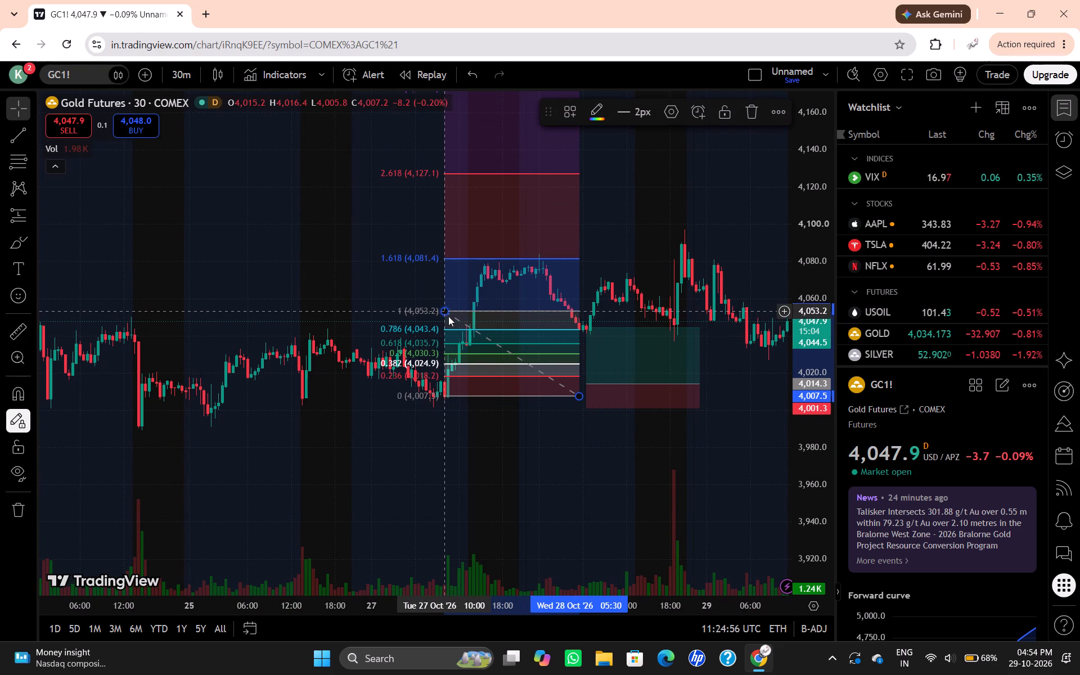
Move the whole Fib retracement down so it runs from about 4,044.2 at 10:00 on 27 October to about 3,998.5.
left_click(469, 343)
left_click_drag(469, 343, 466, 362)
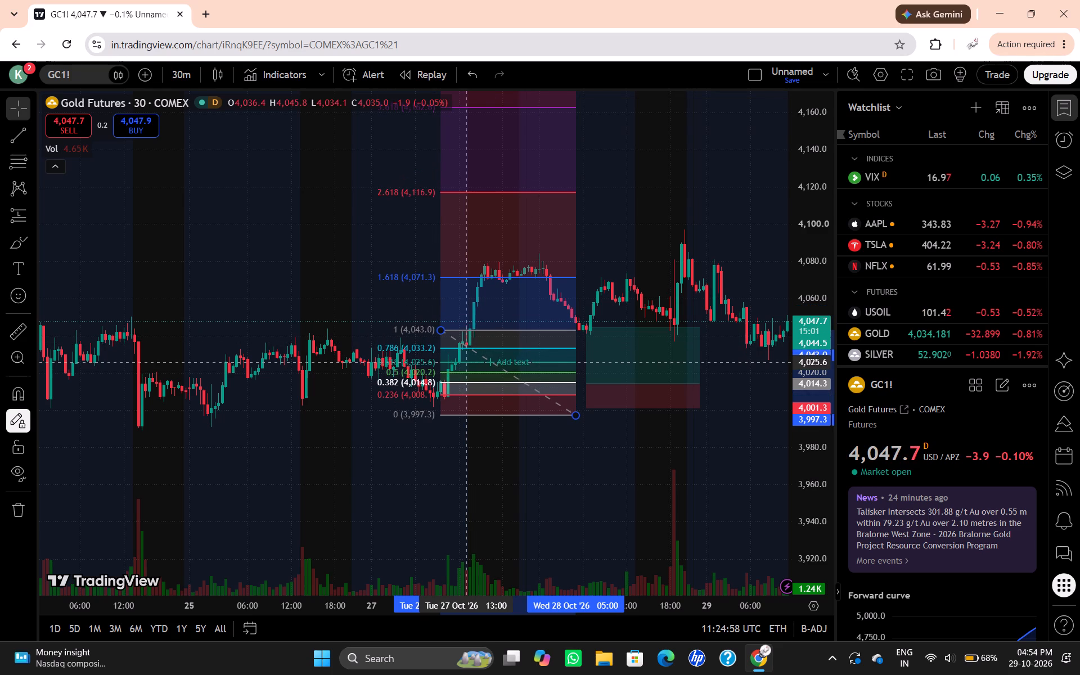
left_click_drag(466, 362, 469, 362)
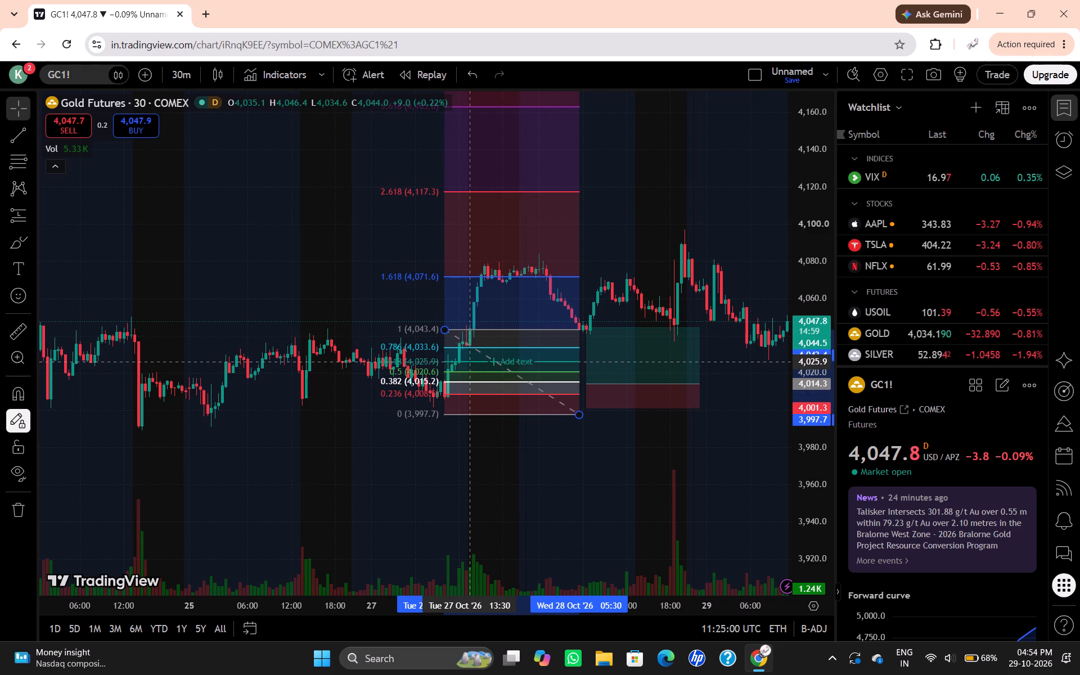
left_click_drag(469, 362, 470, 360)
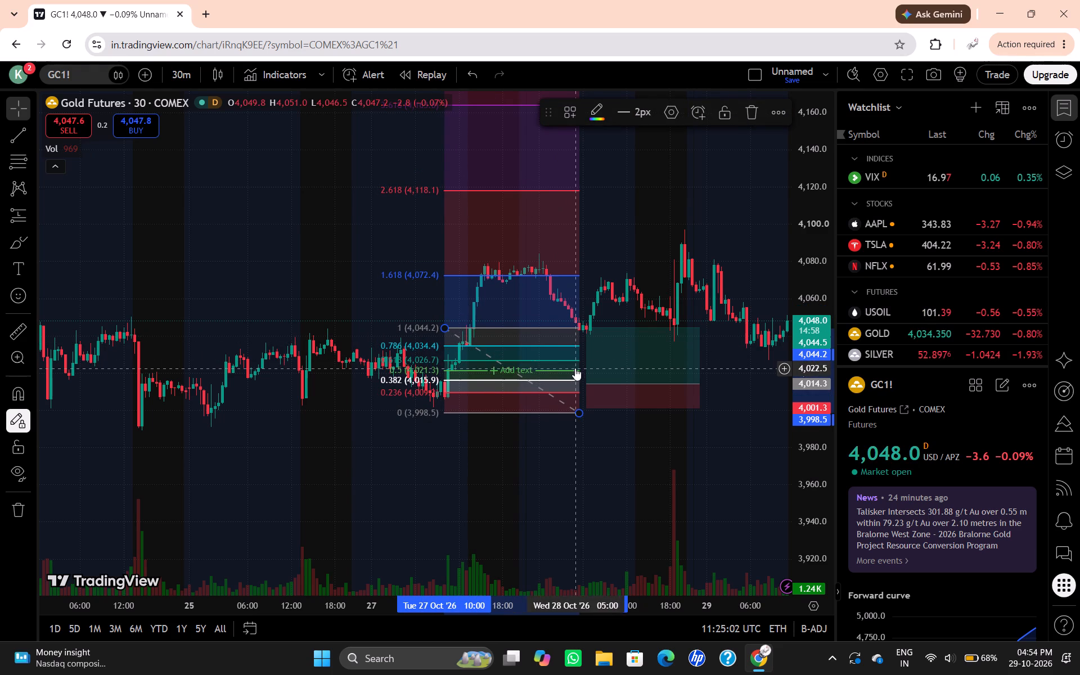
Move the long position to start at 06:00 on 28 October, with entry about 4,011.3, target 4,041.5 and stop 3,998.3.
left_click(630, 361)
left_click_drag(630, 361, 624, 368)
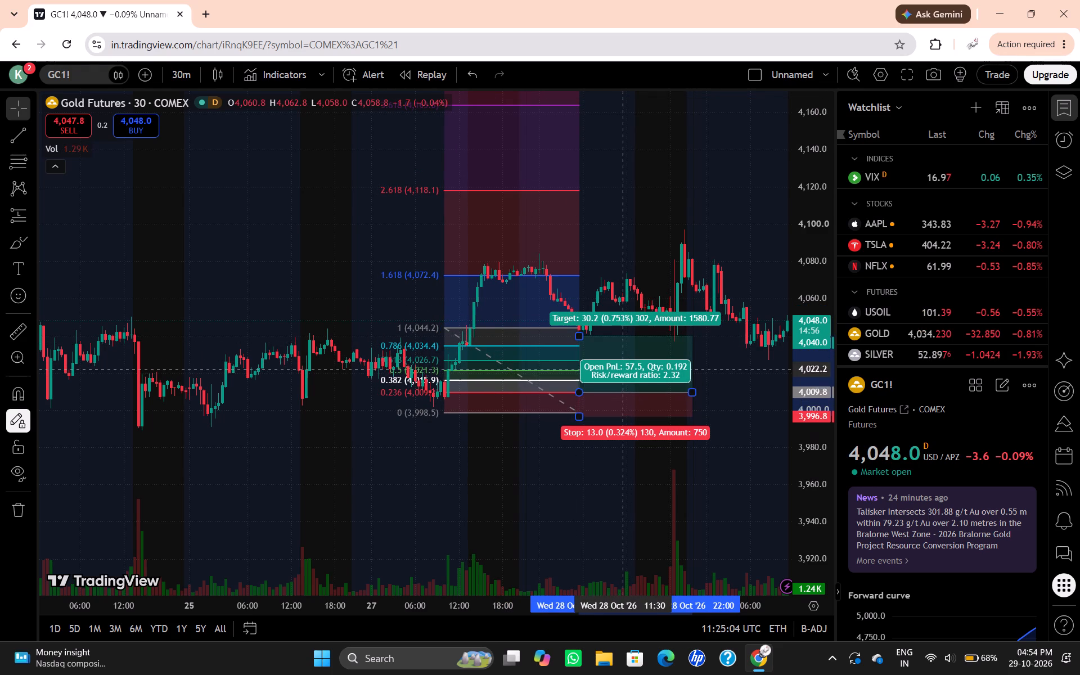
left_click_drag(624, 368, 624, 366)
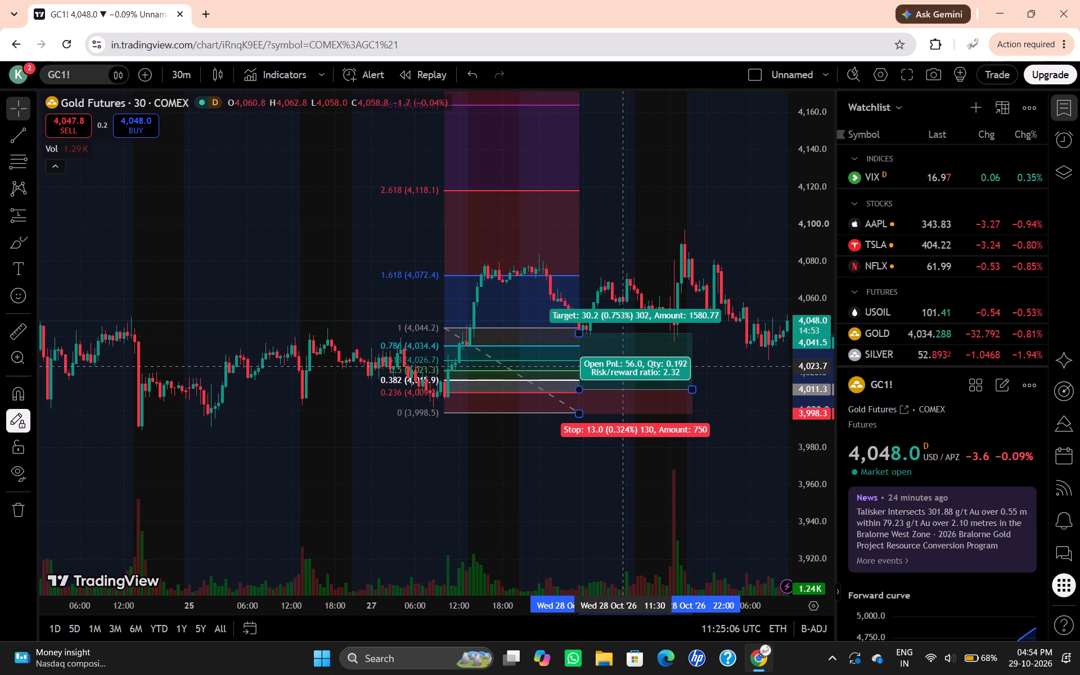
left_click_drag(624, 366, 625, 366)
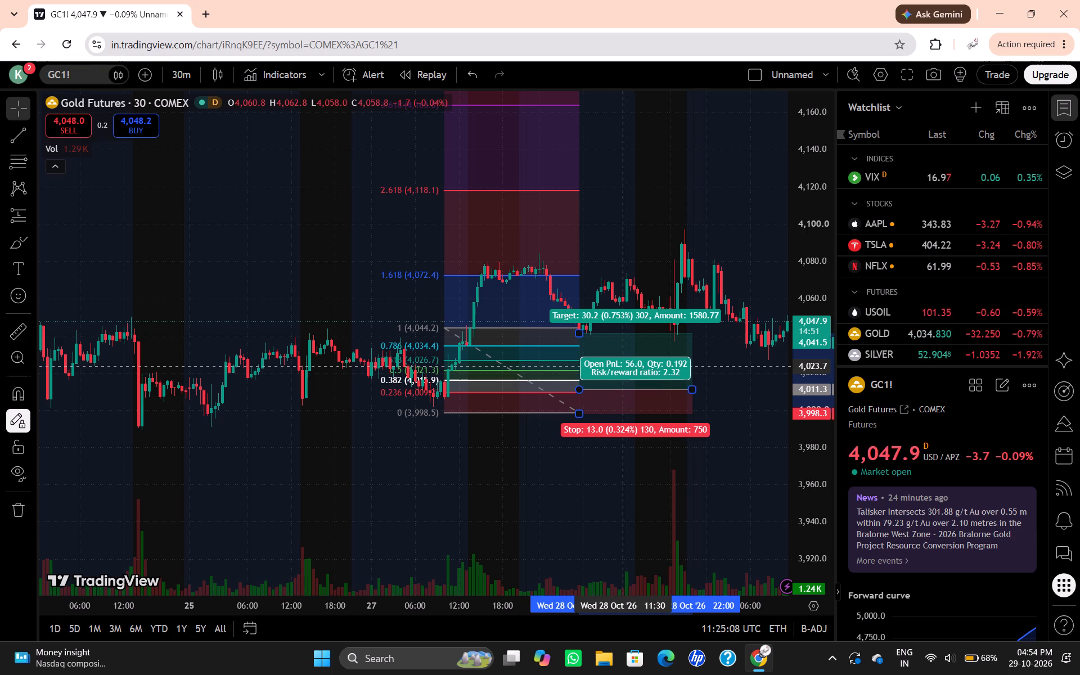
left_click_drag(625, 366, 625, 366)
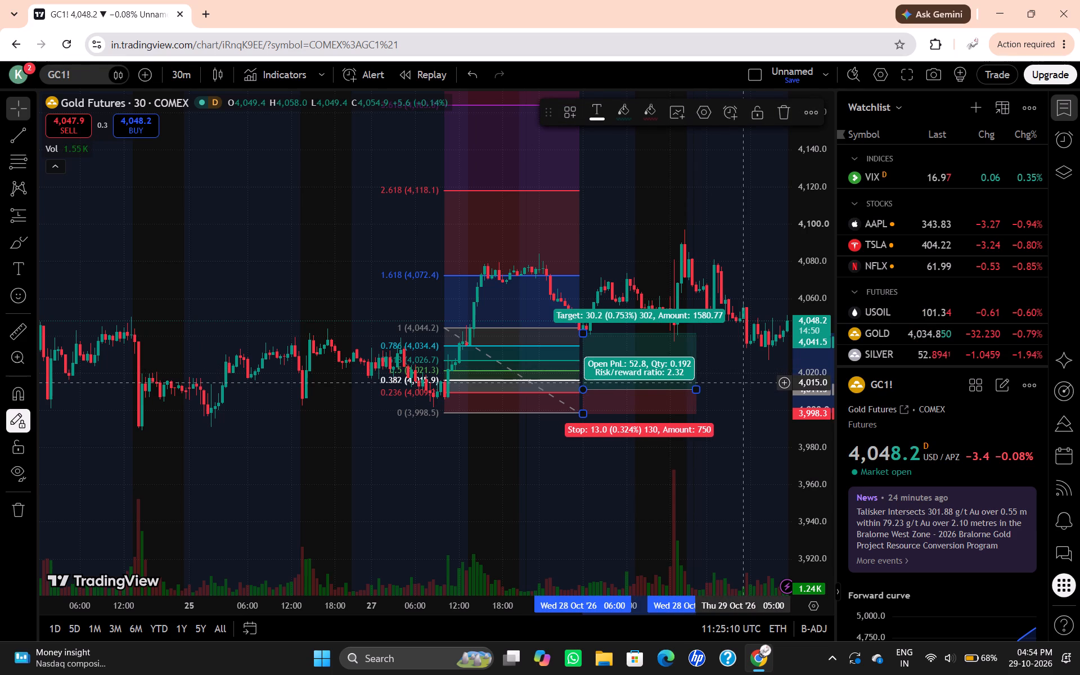
left_click(746, 382)
left_click(663, 371)
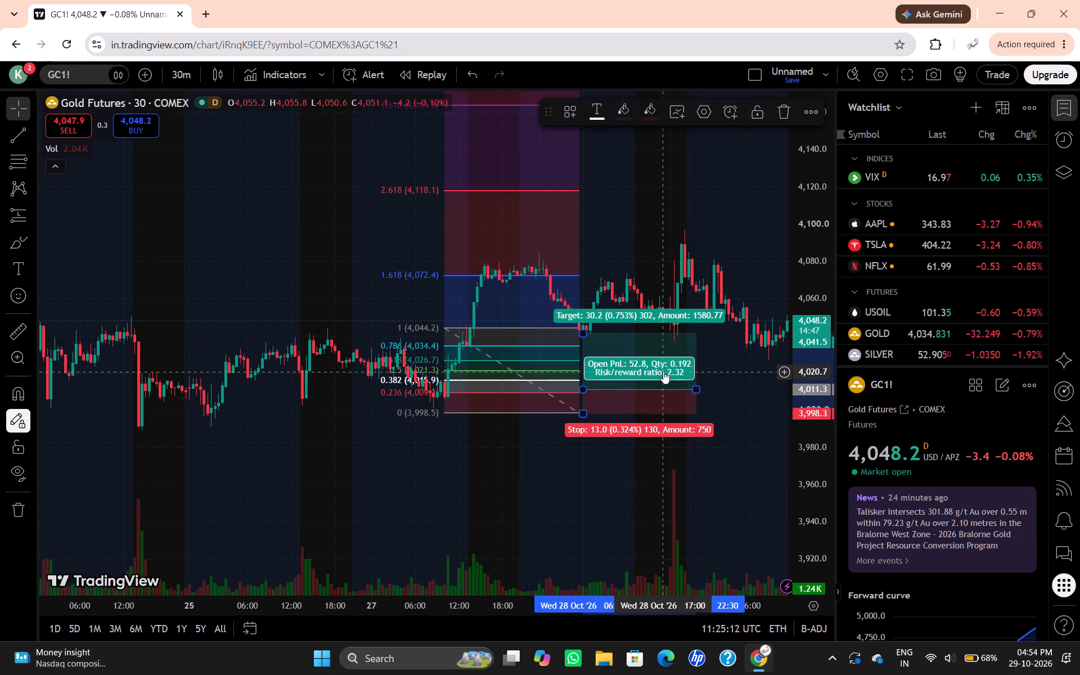
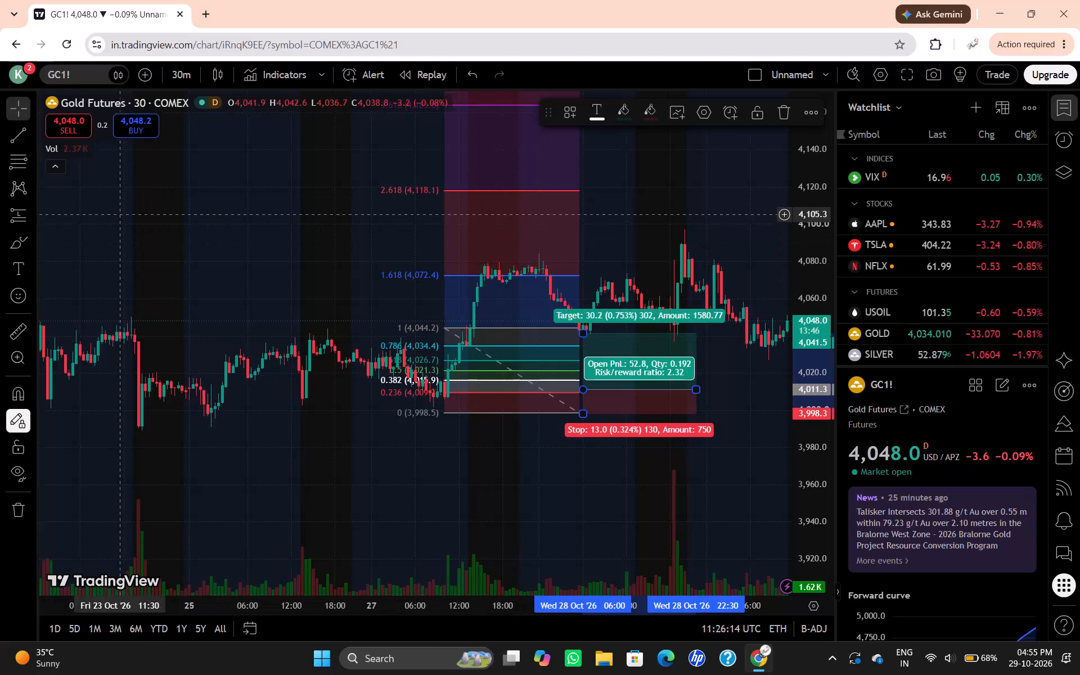
Start another Fib retracement drawing on the 30-minute Gold Futures chart.
left_click(11, 160)
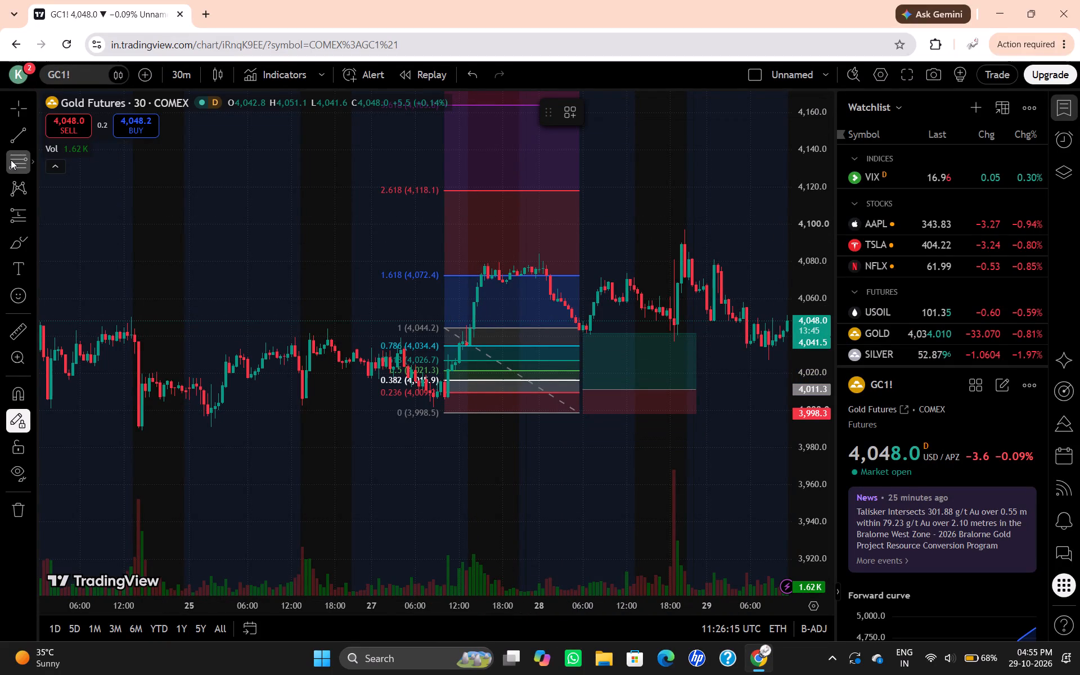
left_click(21, 163)
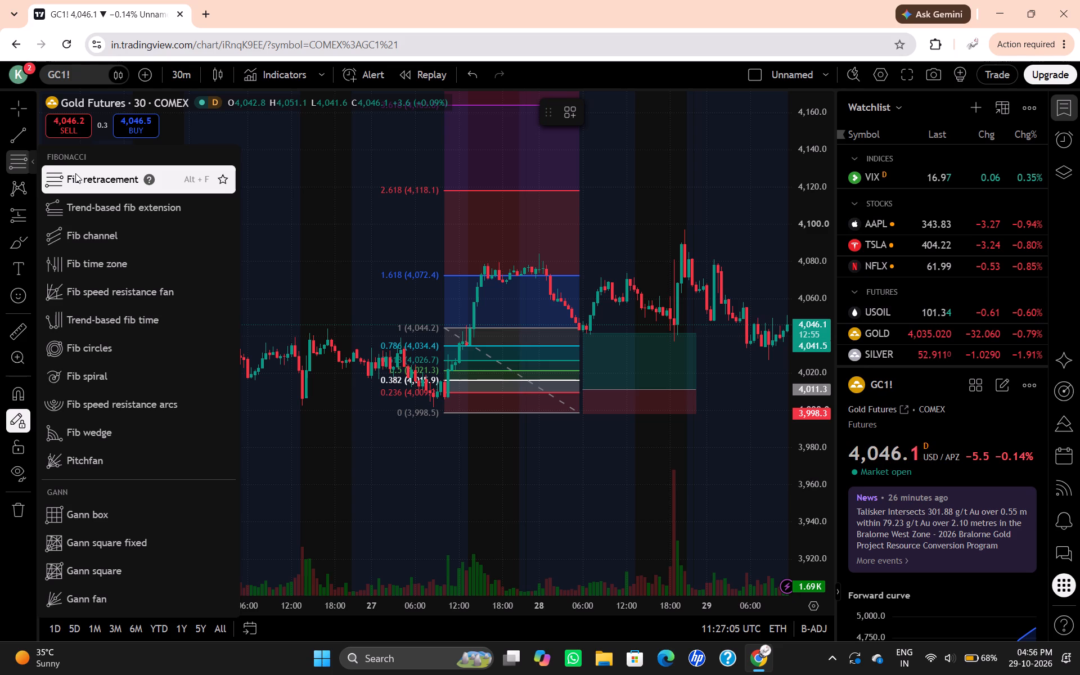
left_click(61, 172)
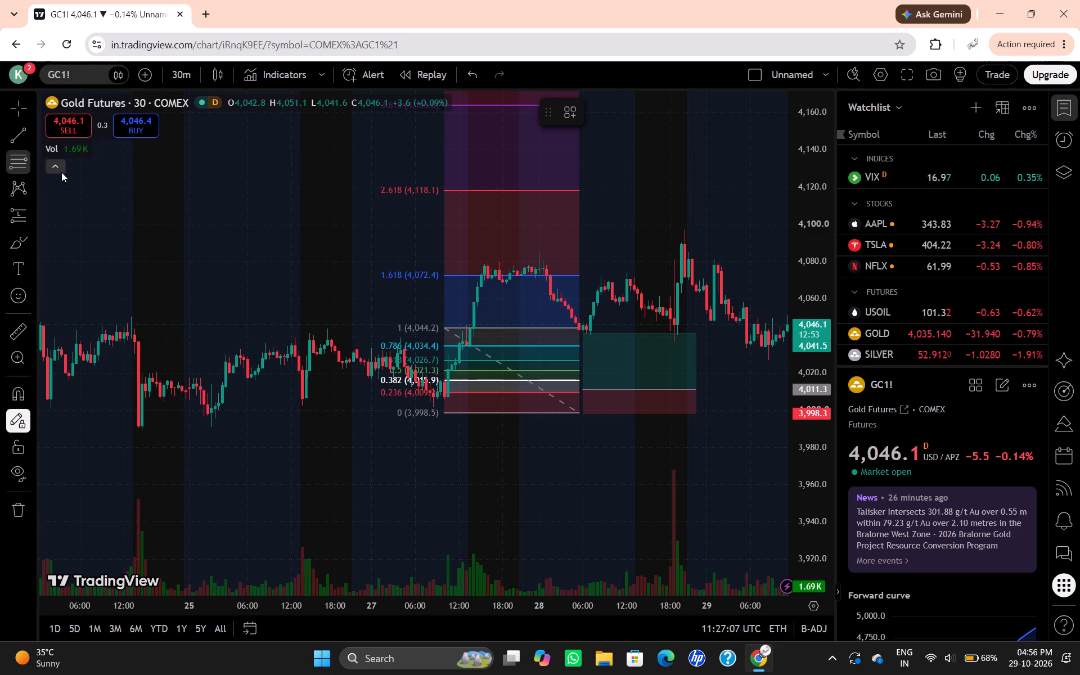
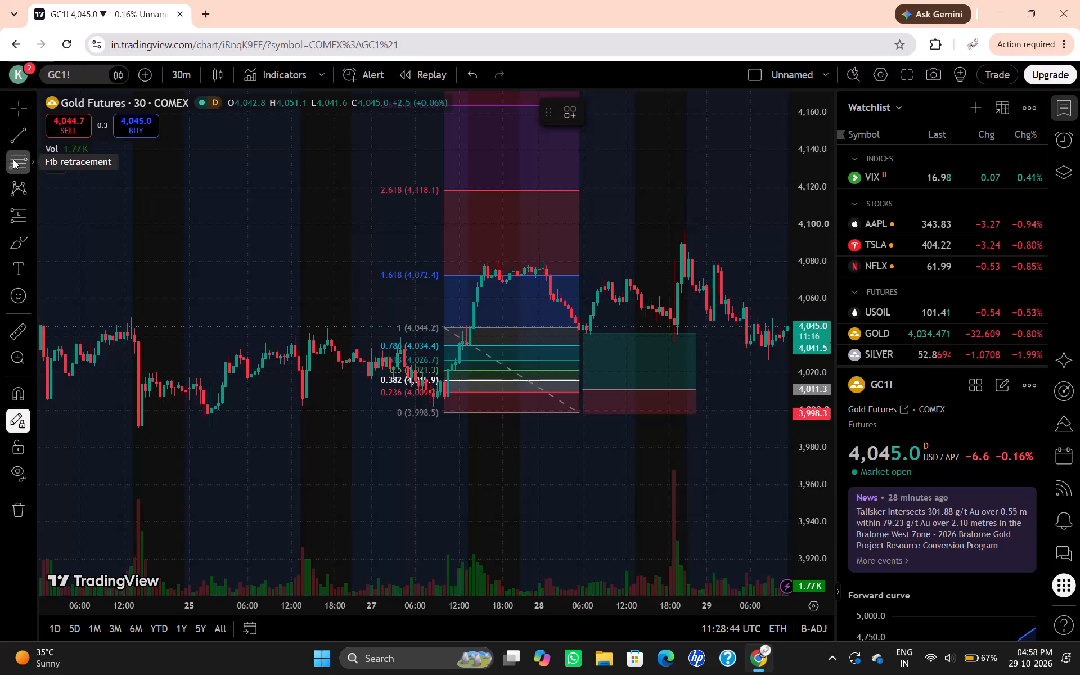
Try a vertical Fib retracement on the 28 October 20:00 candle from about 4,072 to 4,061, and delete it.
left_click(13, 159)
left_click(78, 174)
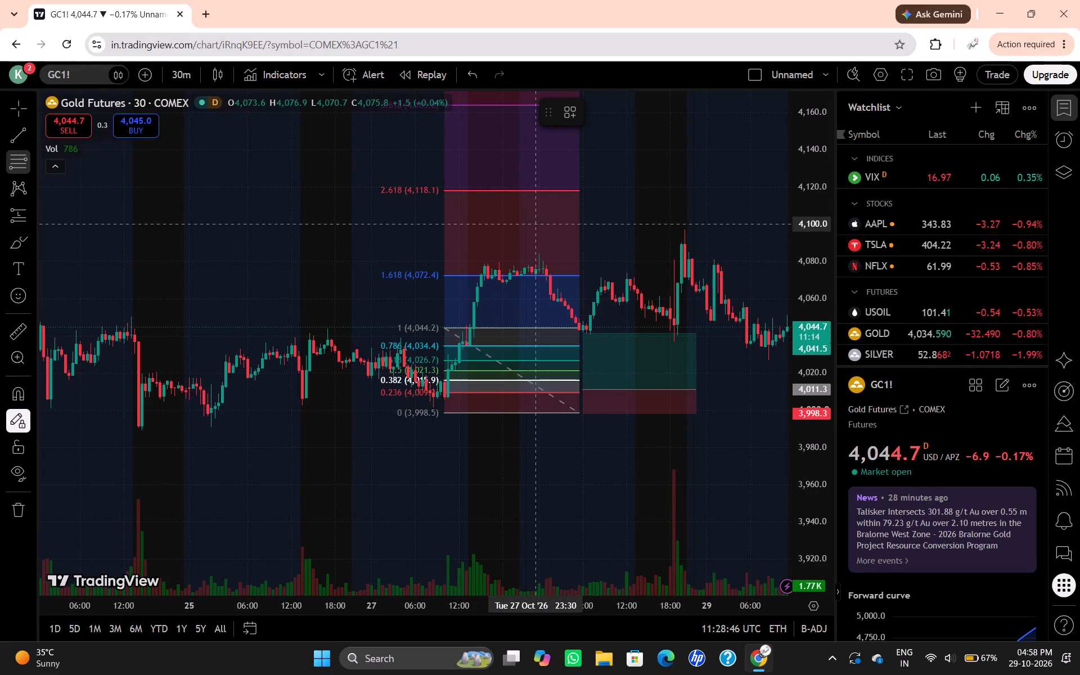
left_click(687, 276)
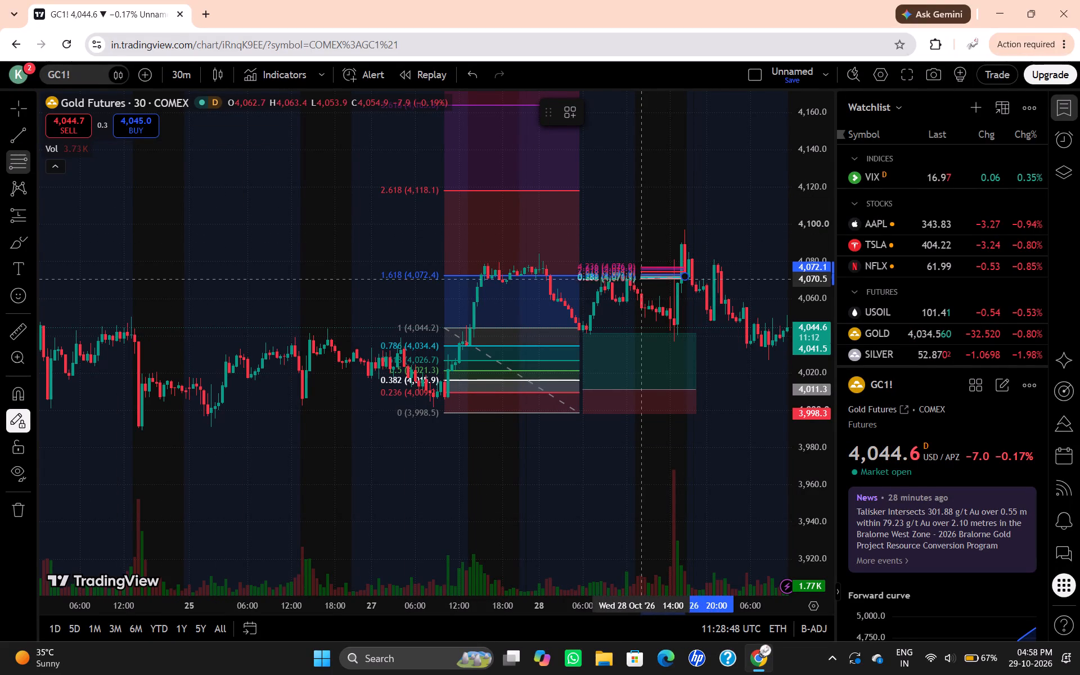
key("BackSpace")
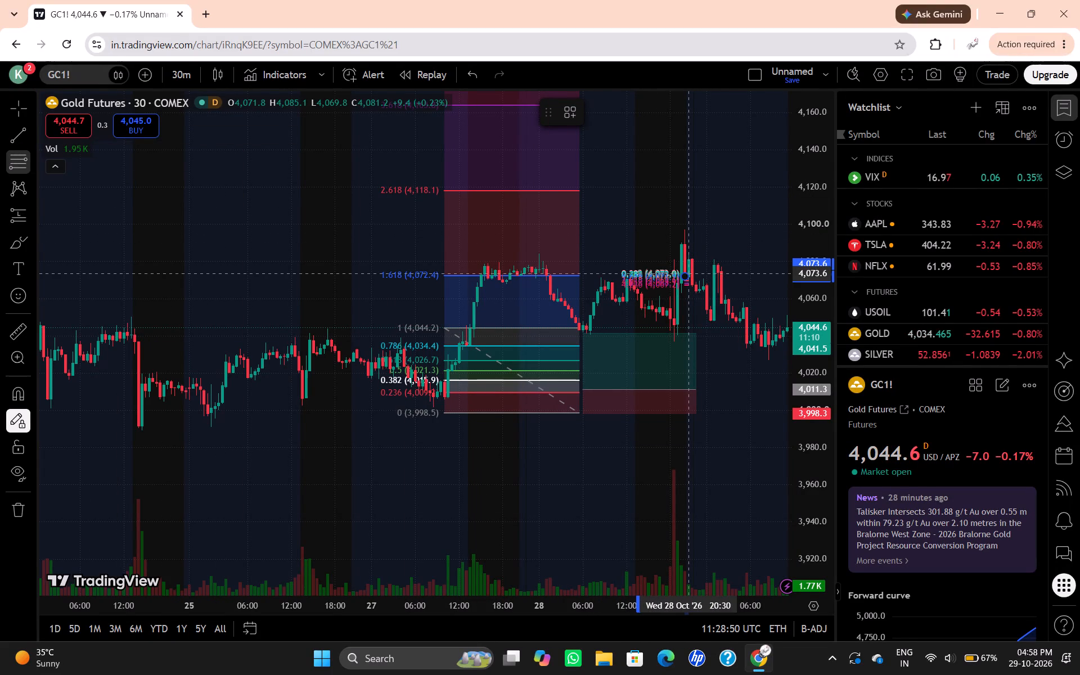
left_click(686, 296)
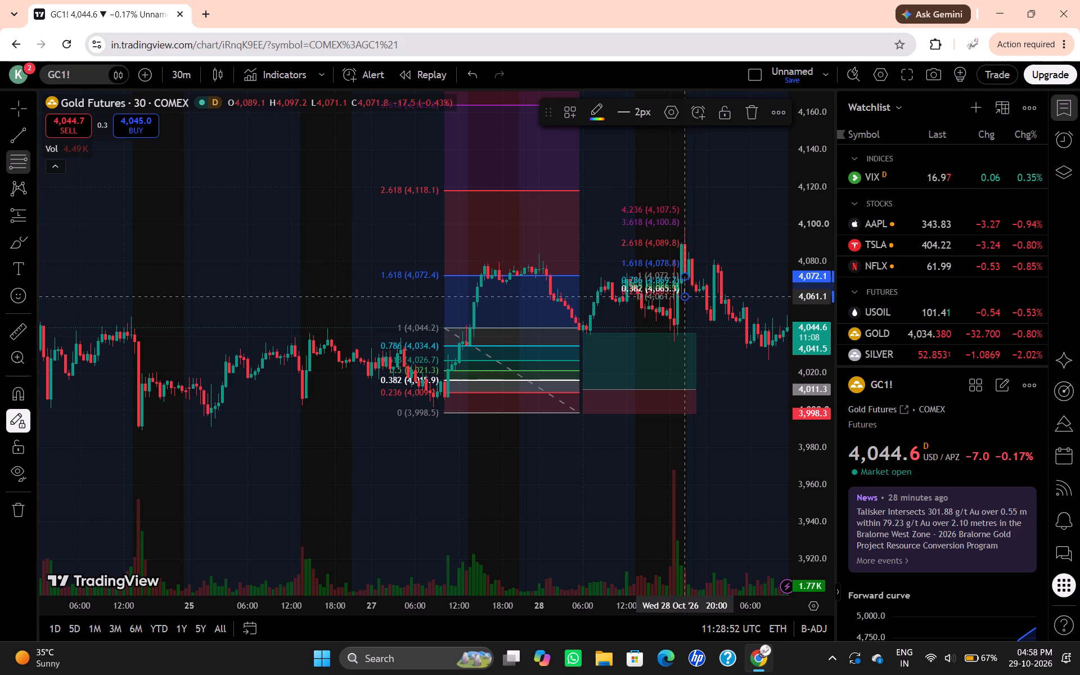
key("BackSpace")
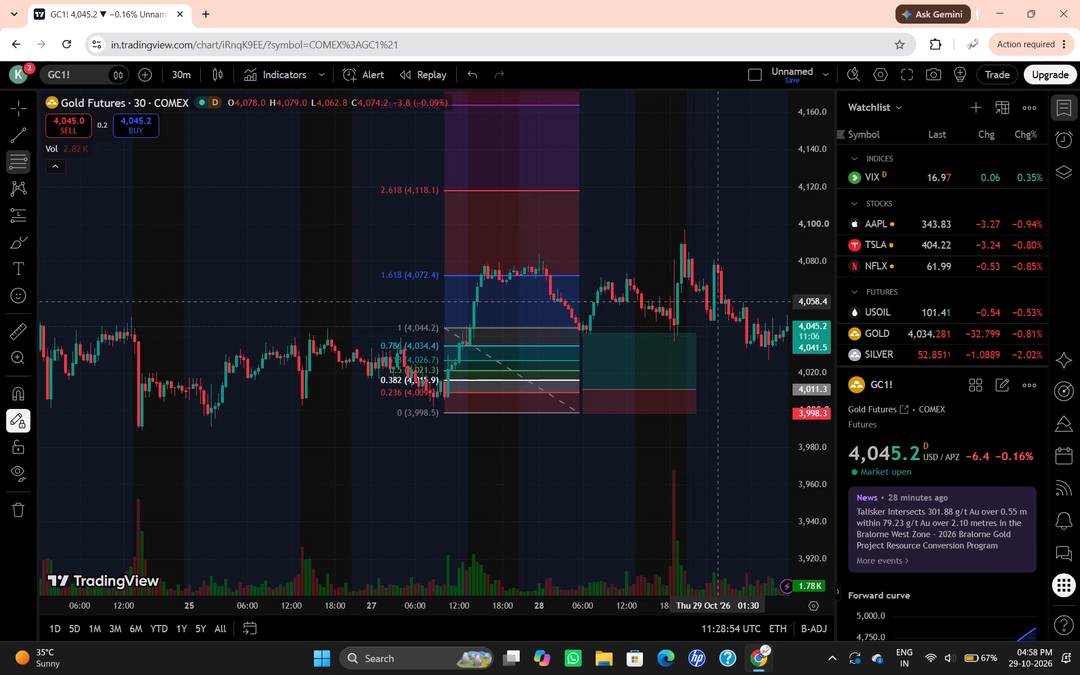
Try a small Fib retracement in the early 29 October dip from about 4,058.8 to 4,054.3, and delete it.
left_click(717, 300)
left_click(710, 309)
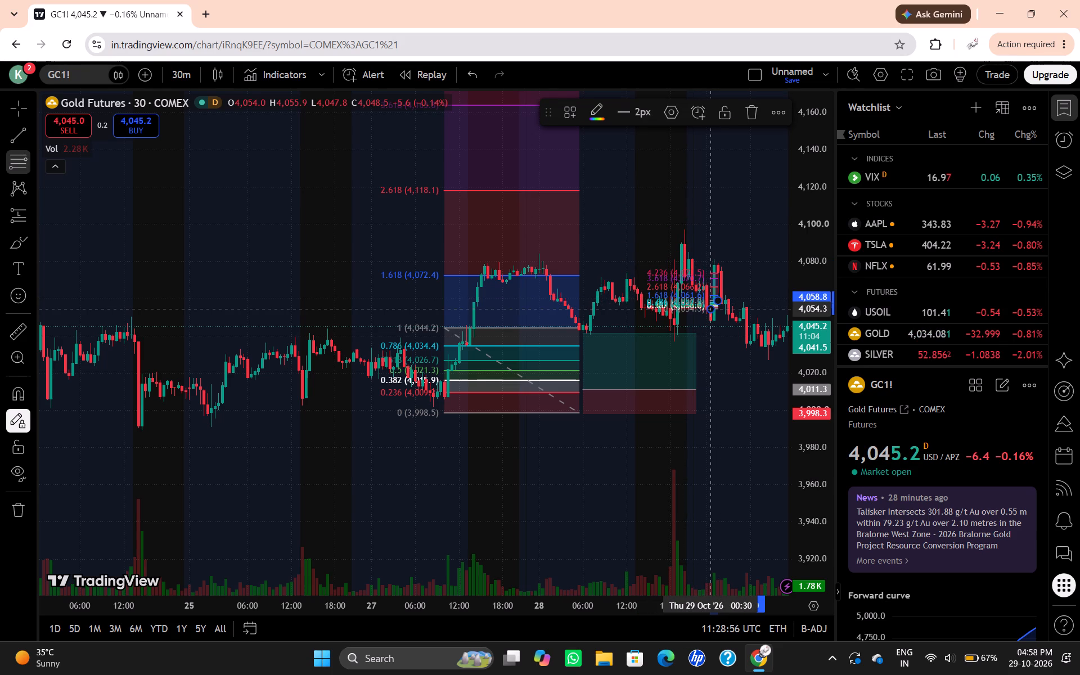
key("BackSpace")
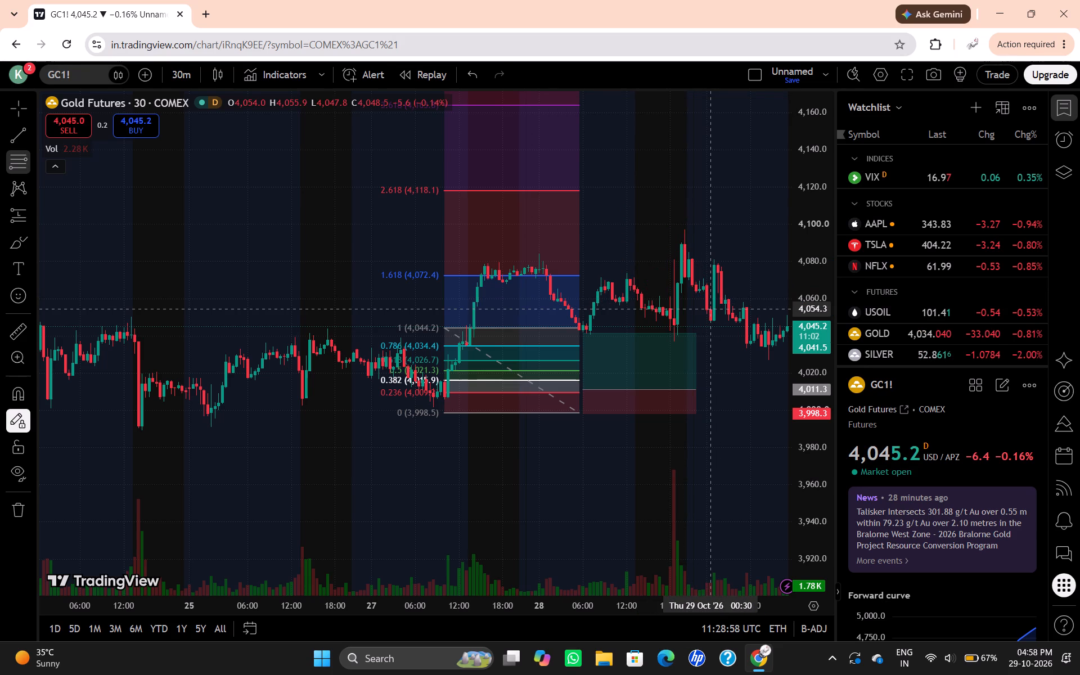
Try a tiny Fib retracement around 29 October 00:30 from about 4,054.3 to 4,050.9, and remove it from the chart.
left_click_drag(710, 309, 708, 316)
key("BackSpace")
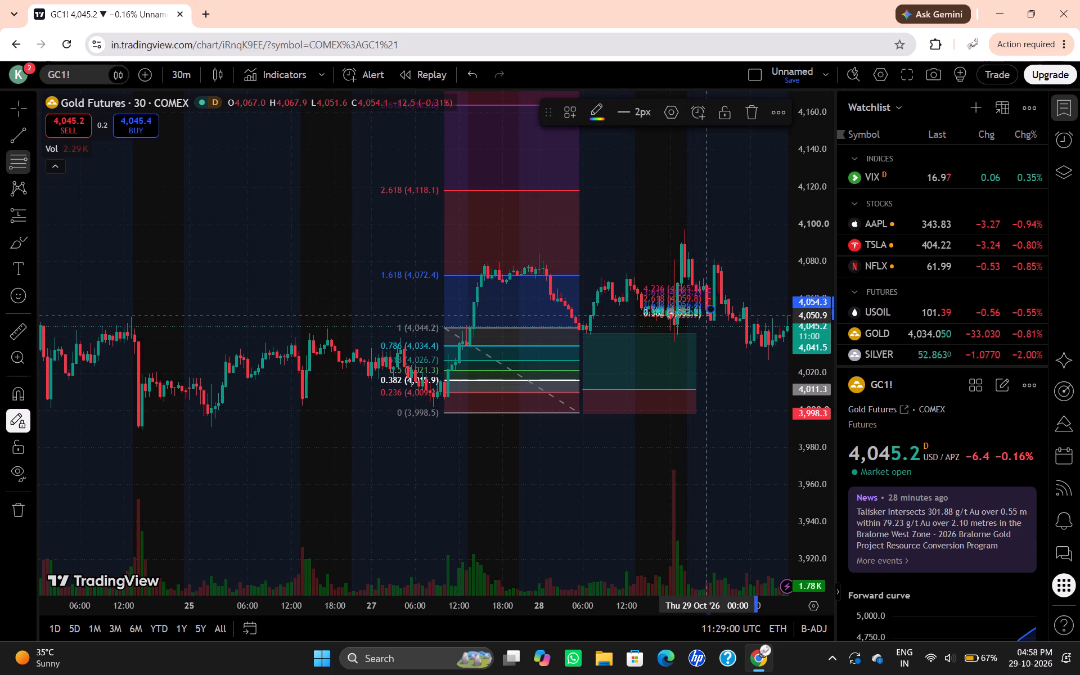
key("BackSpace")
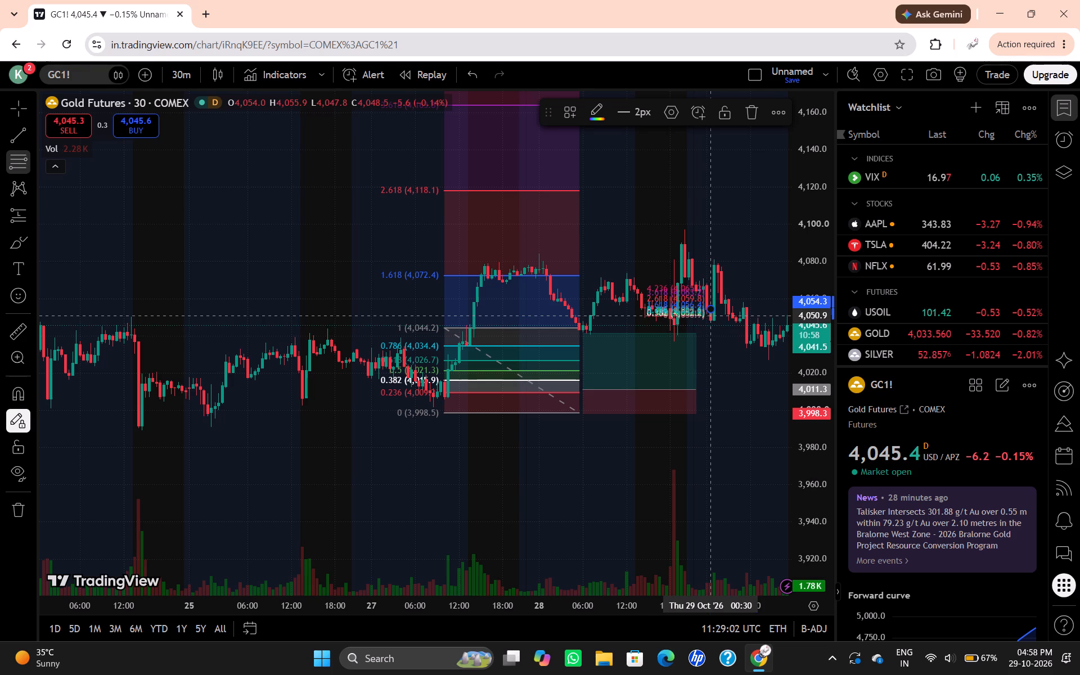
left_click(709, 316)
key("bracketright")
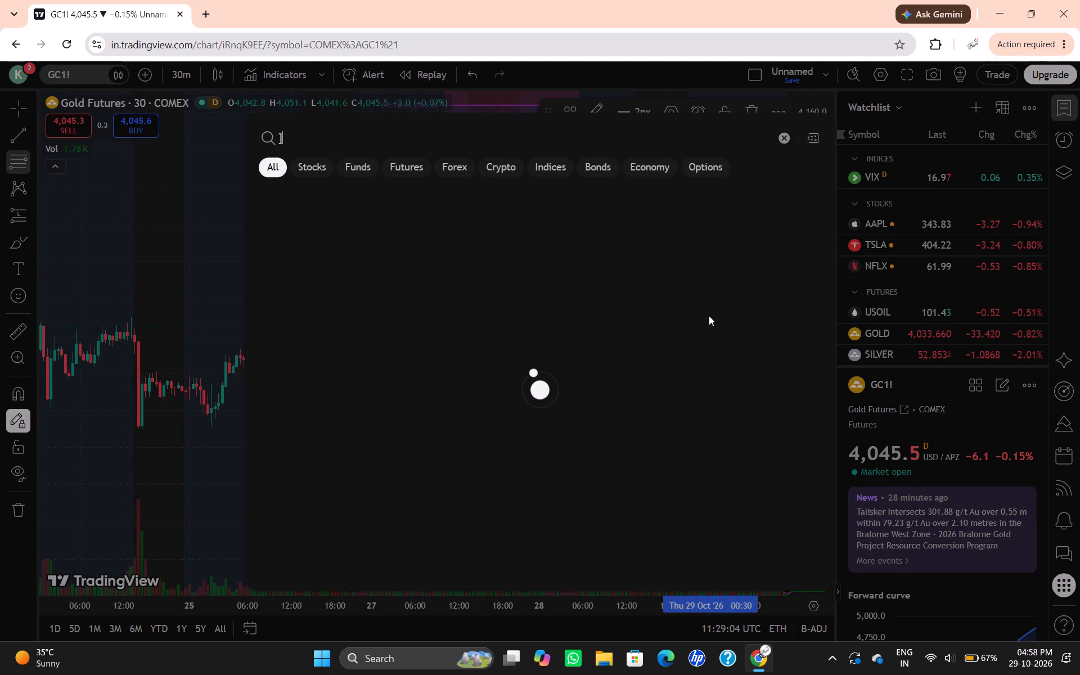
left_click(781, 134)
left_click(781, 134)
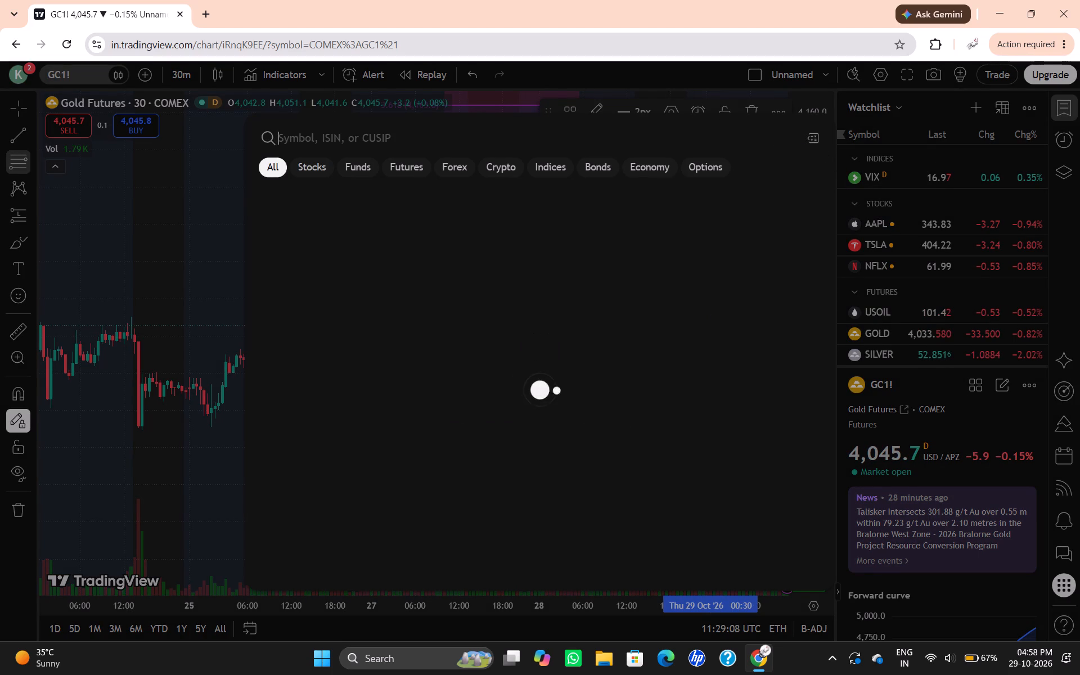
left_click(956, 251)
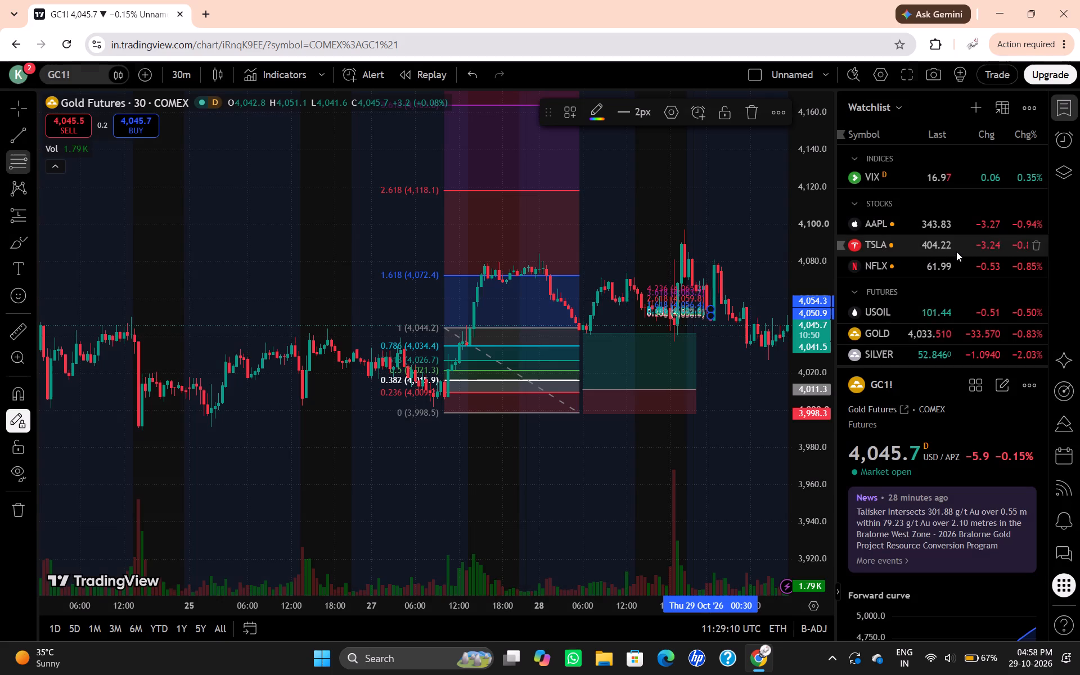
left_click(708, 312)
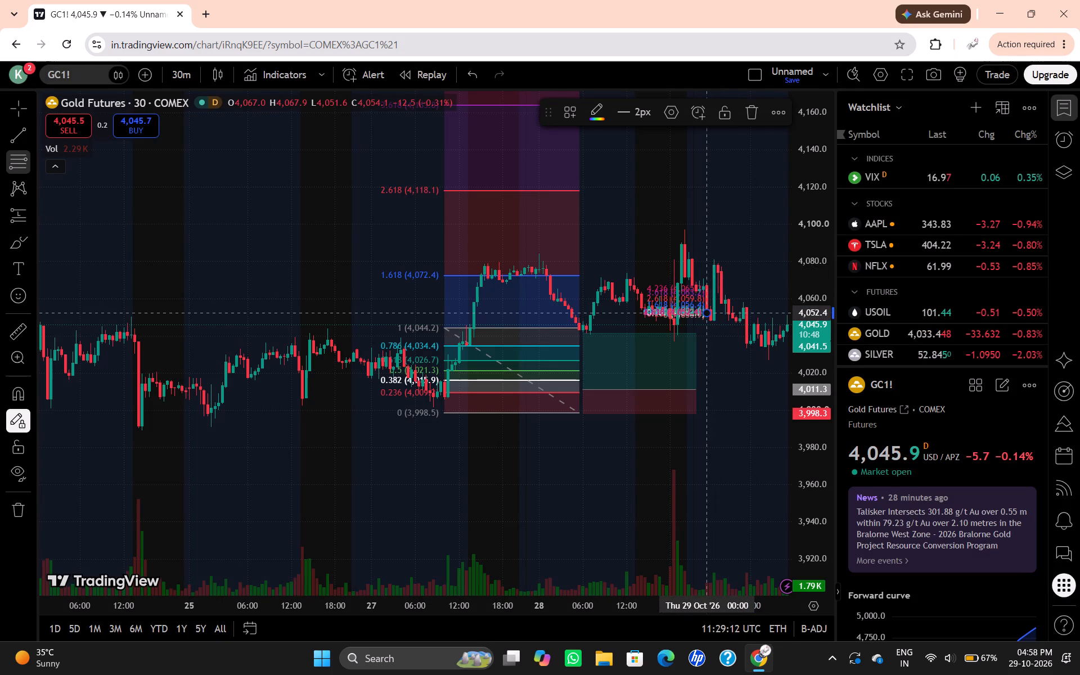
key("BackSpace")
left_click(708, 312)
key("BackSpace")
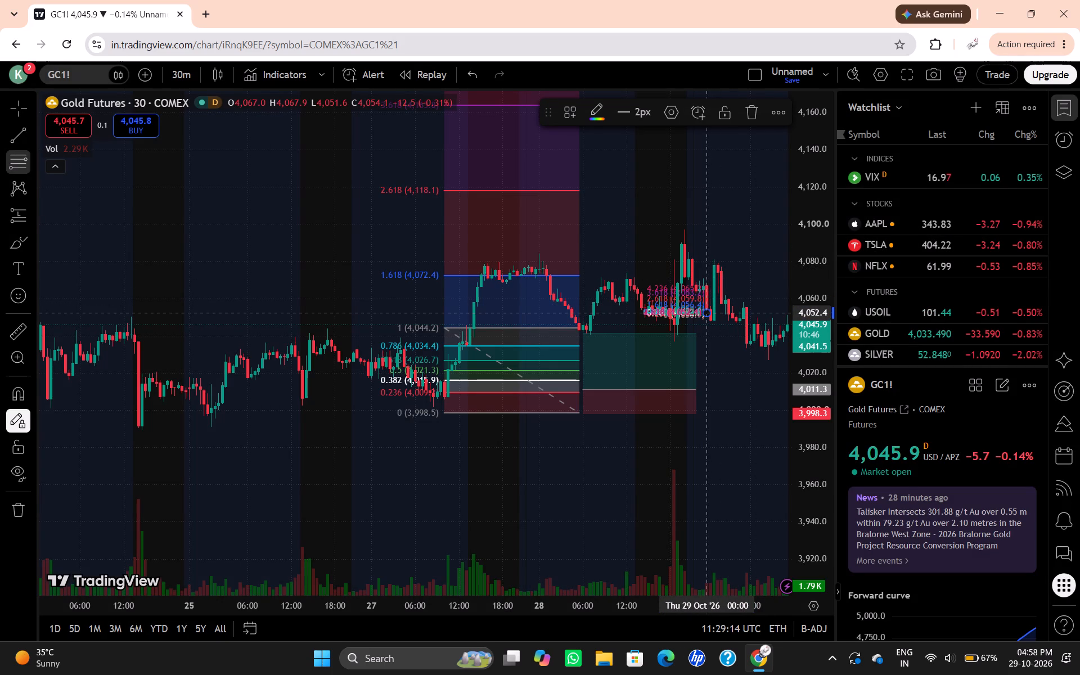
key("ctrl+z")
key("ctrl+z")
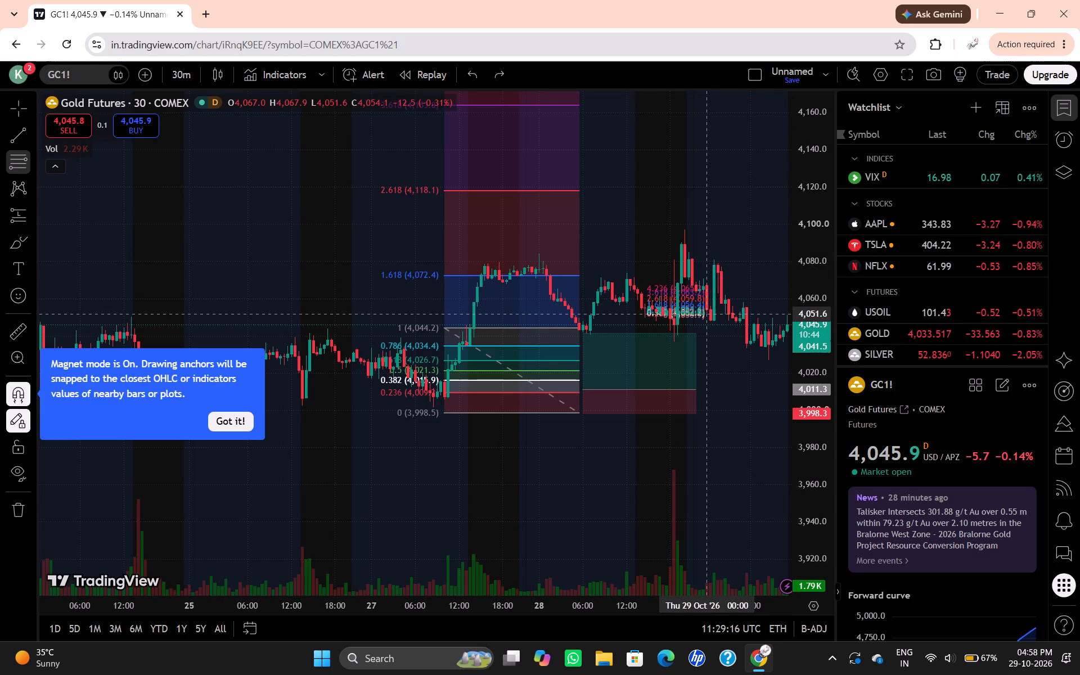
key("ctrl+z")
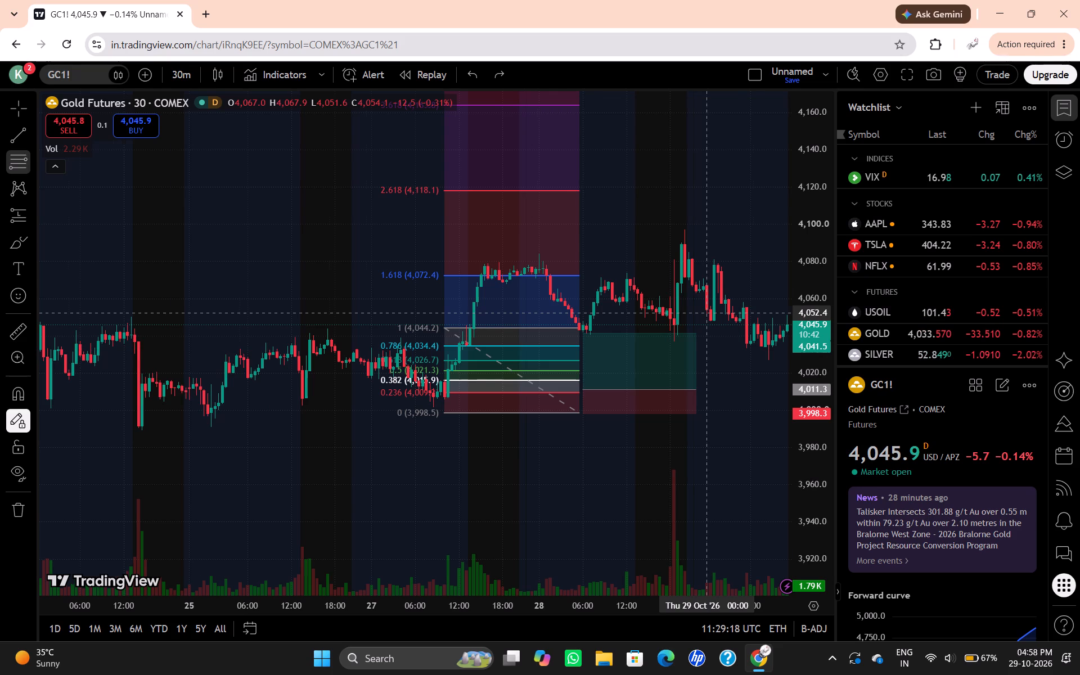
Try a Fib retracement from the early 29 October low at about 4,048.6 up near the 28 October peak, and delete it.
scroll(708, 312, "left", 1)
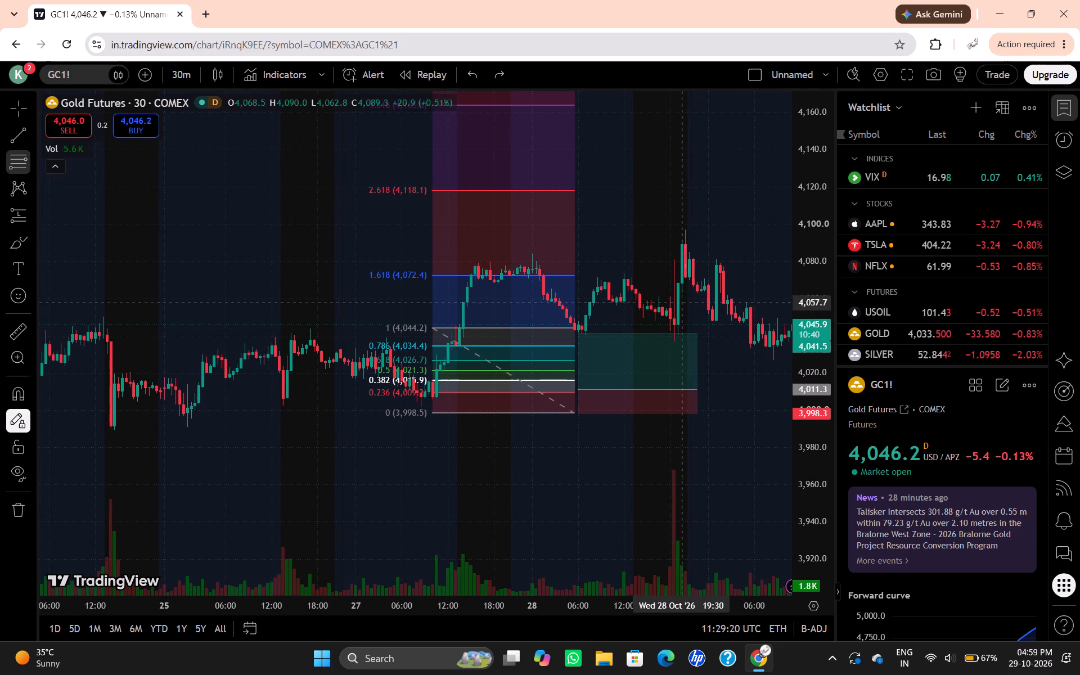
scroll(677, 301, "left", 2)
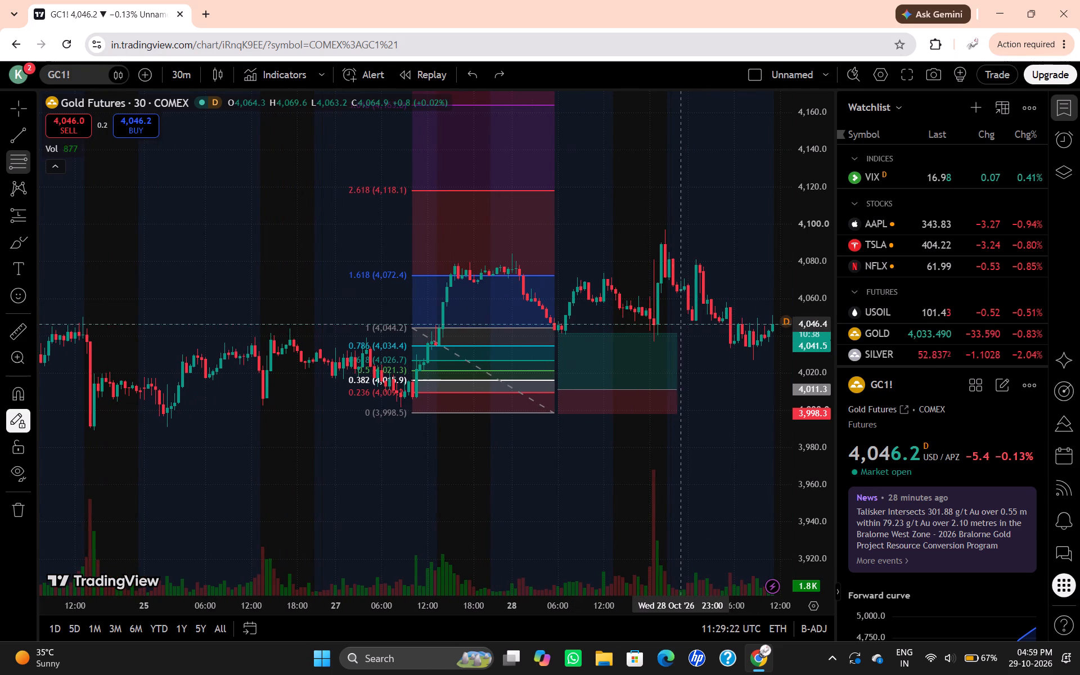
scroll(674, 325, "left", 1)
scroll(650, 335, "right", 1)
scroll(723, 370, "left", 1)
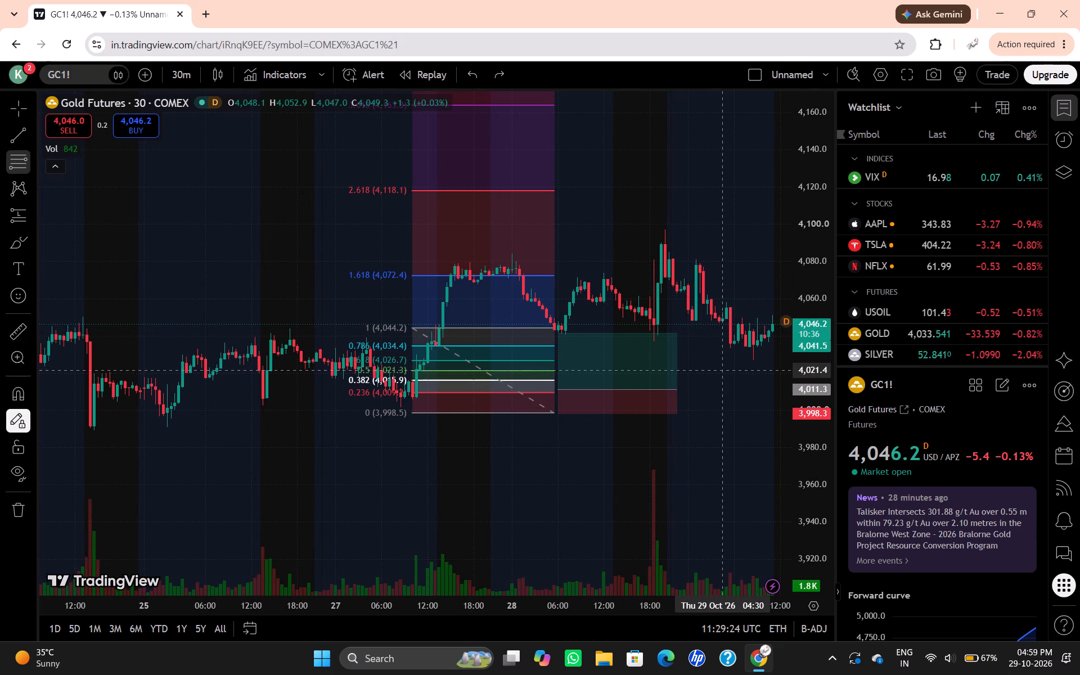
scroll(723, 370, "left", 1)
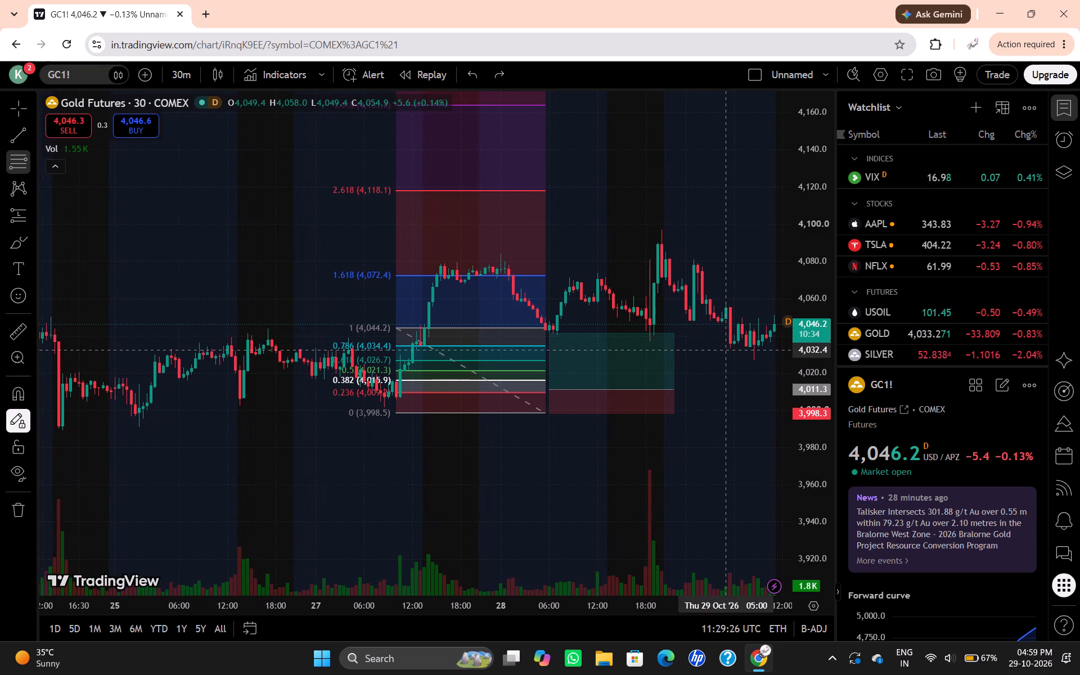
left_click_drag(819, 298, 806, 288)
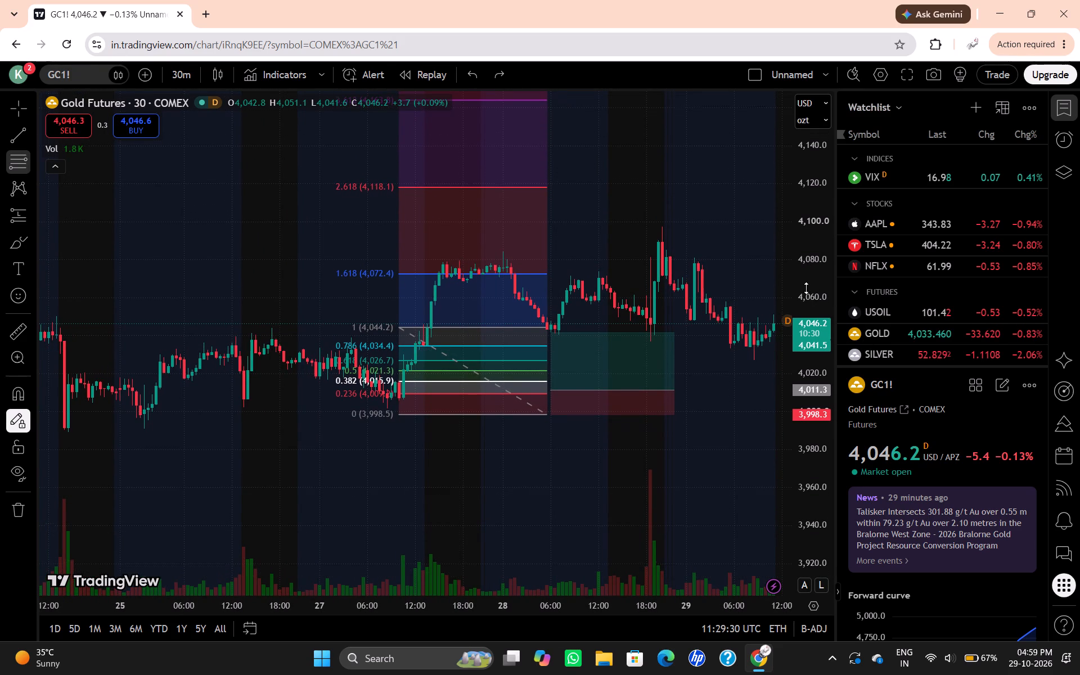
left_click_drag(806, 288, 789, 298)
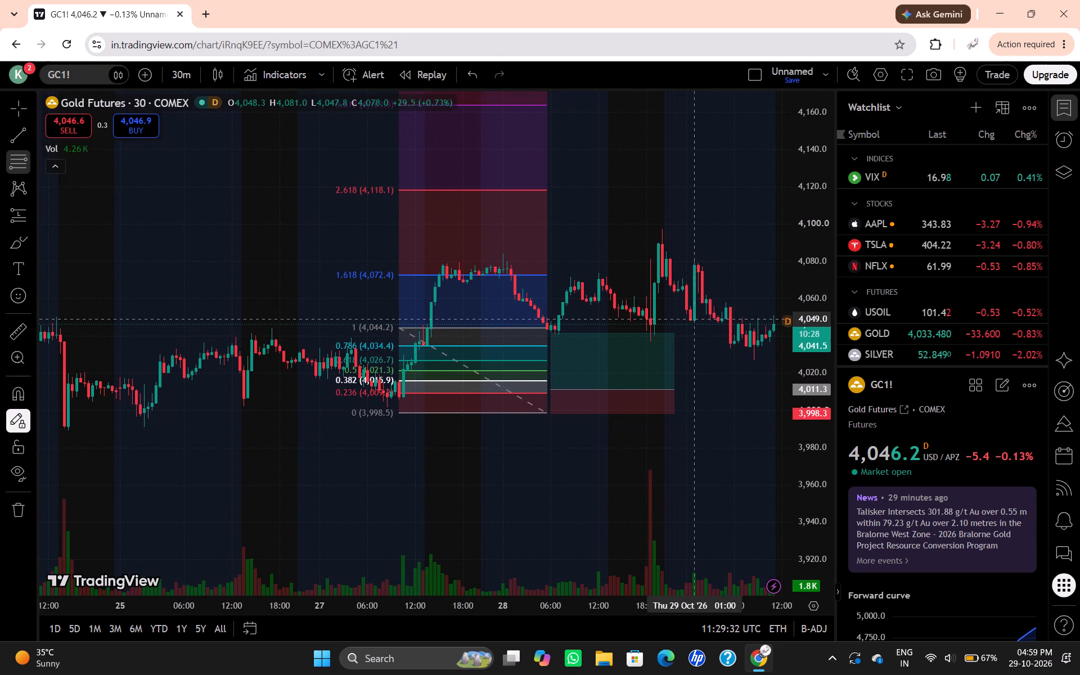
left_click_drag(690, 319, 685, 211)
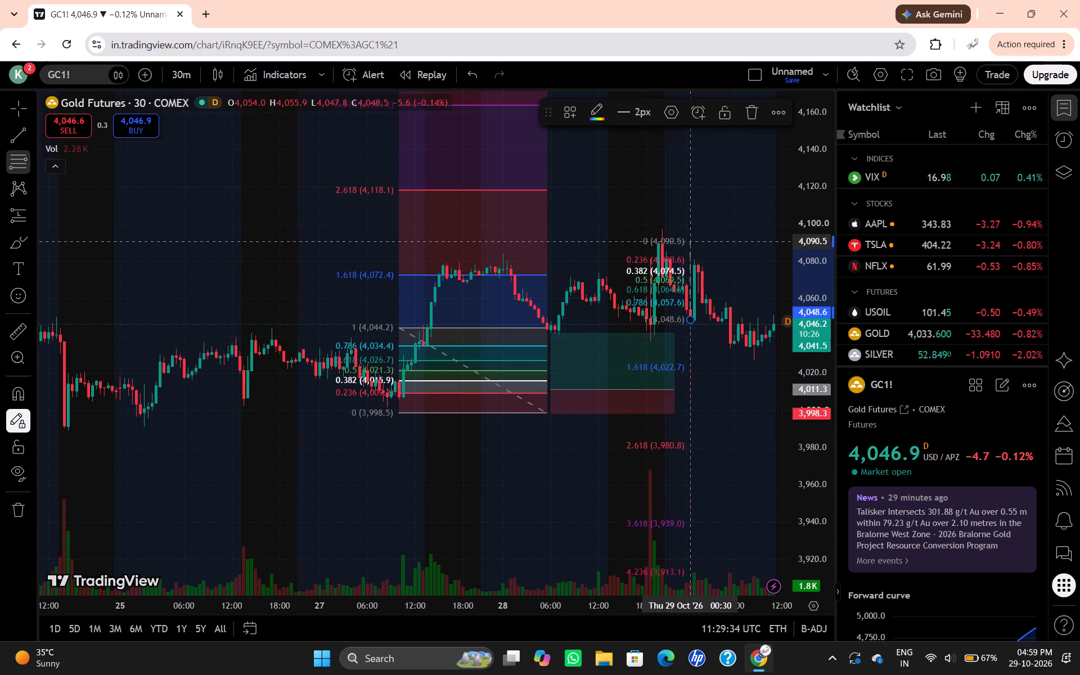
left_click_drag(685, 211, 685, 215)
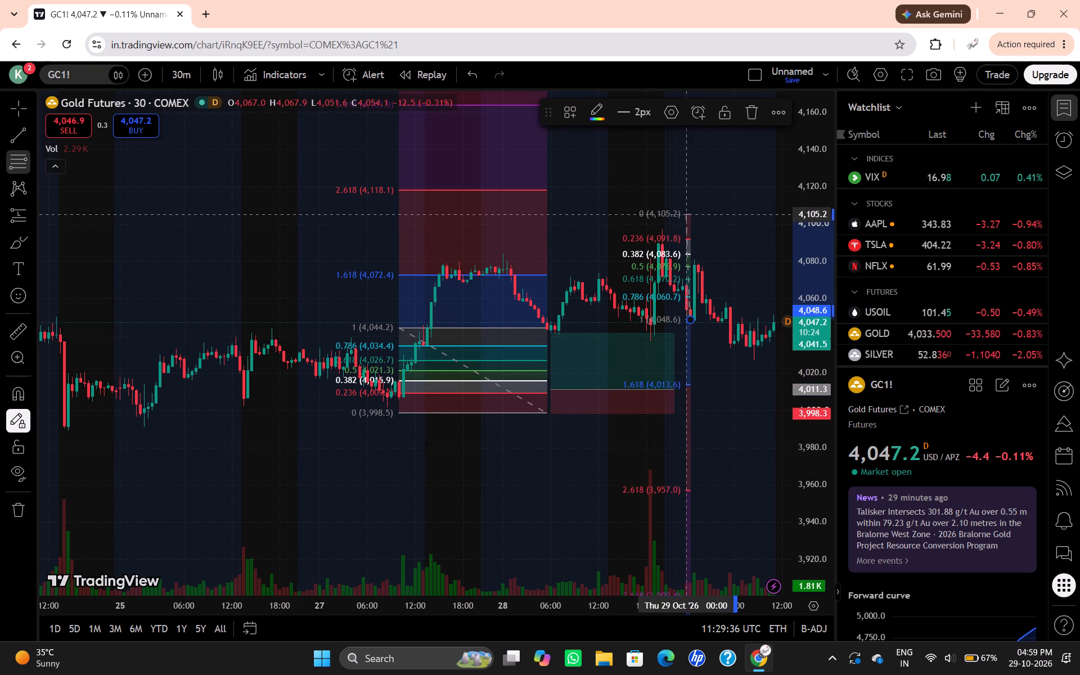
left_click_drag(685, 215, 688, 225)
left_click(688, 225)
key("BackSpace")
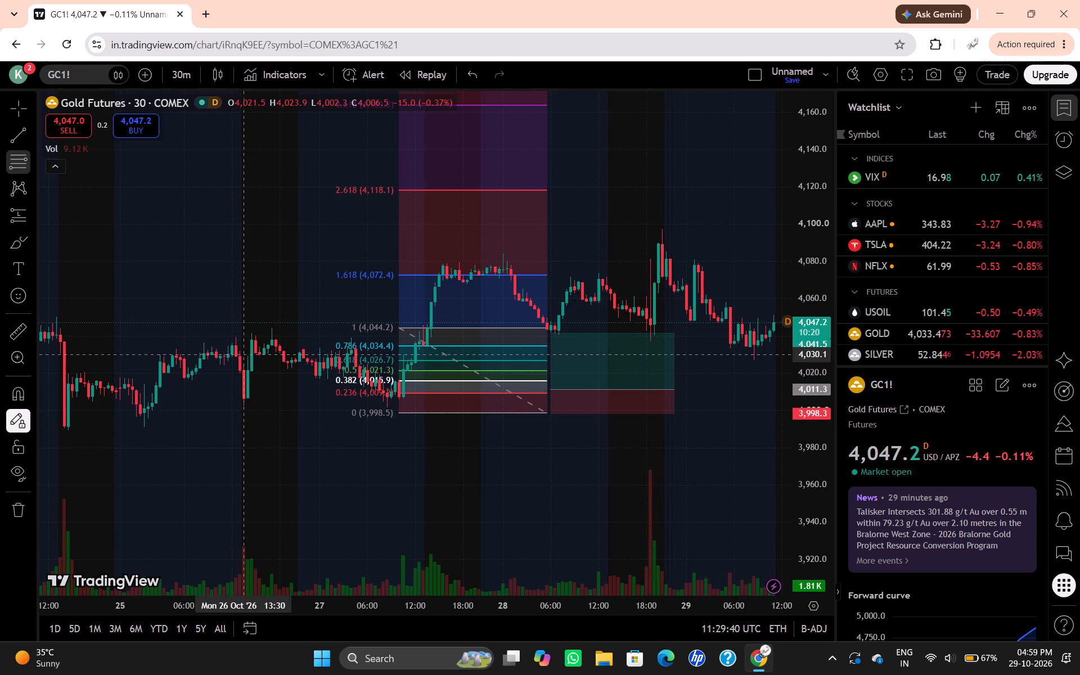
Draw a Fib retracement on the 22 October decline, from about 4,104.4 at 07:00 to about 4,117.3 at 20:00.
scroll(242, 354, "right", 10)
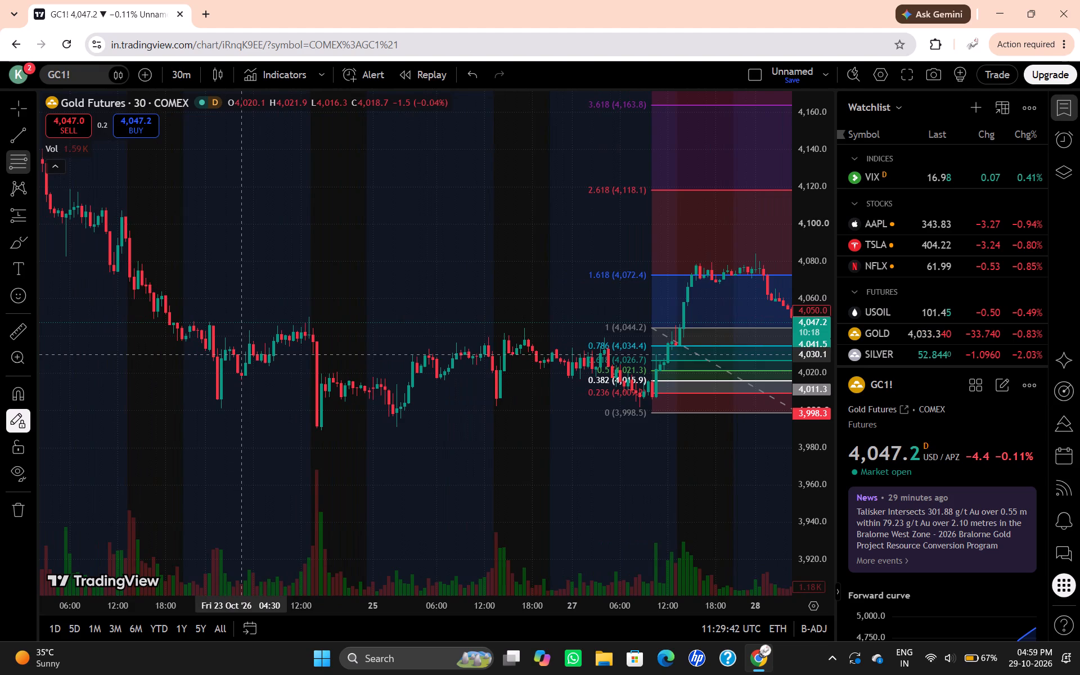
scroll(242, 354, "up", 1)
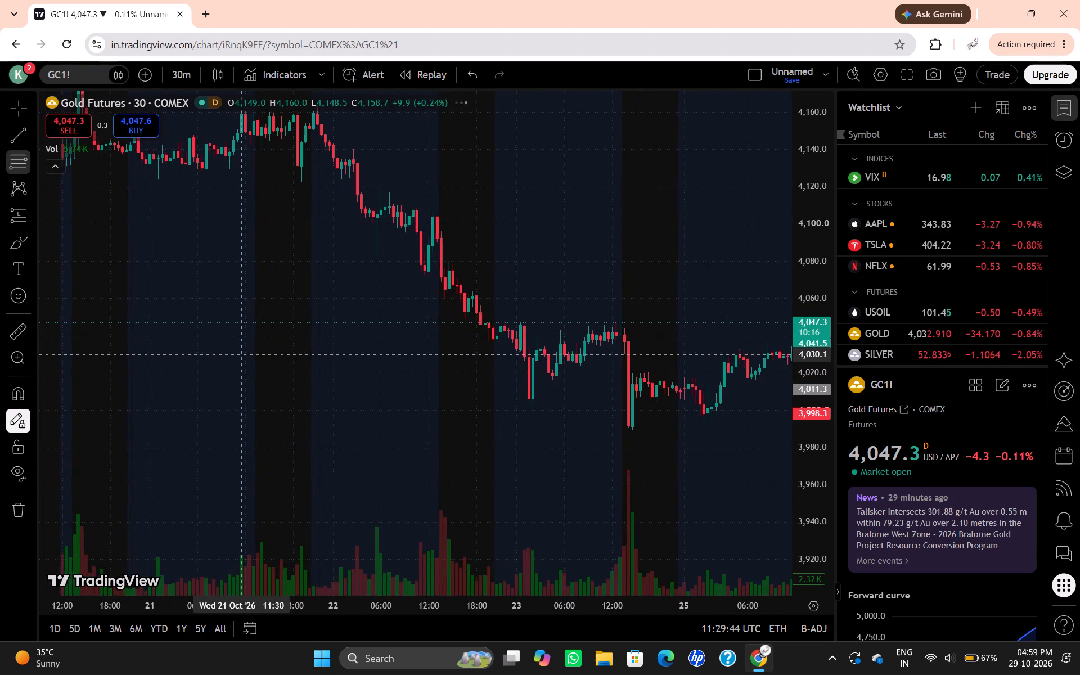
scroll(242, 354, "up", 1)
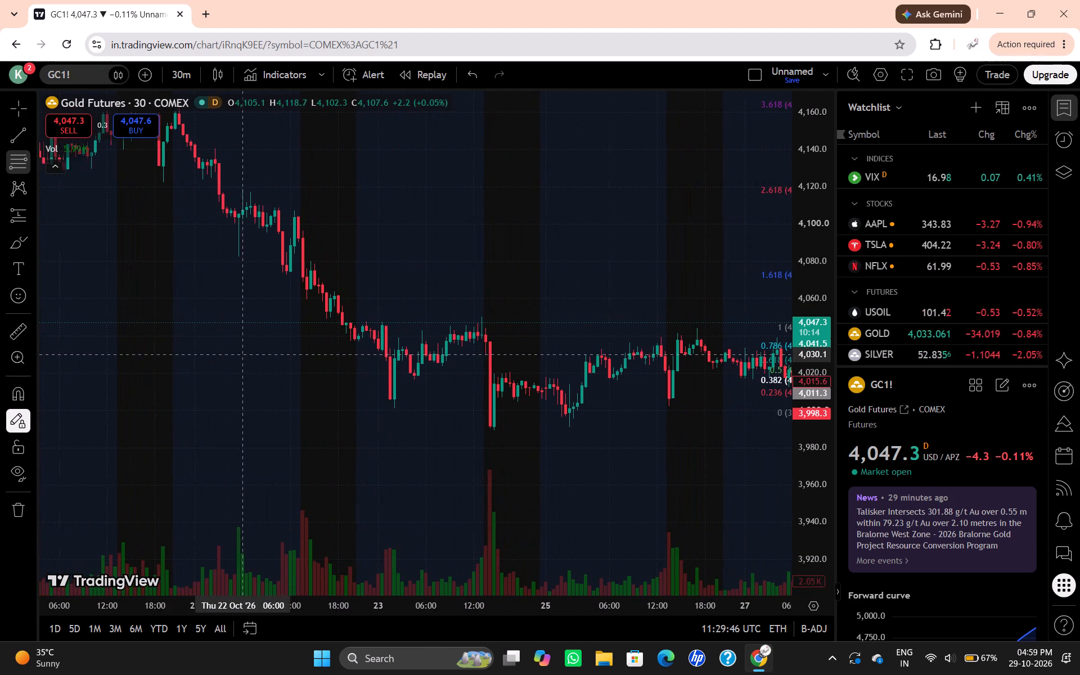
scroll(242, 354, "up", 1)
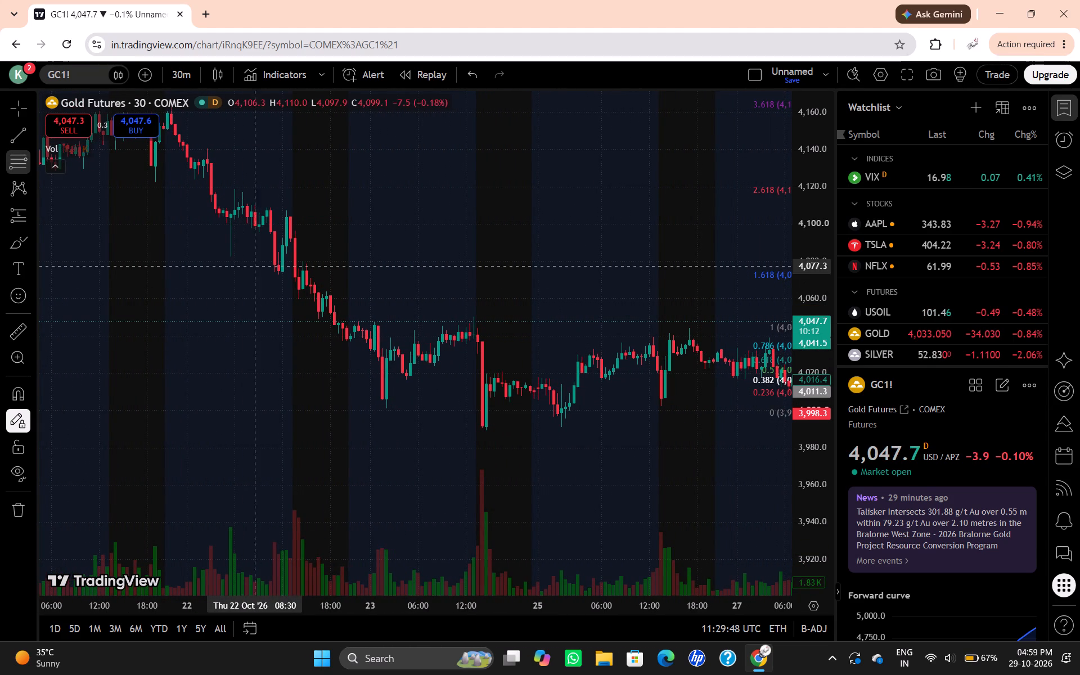
left_click_drag(241, 215, 291, 98)
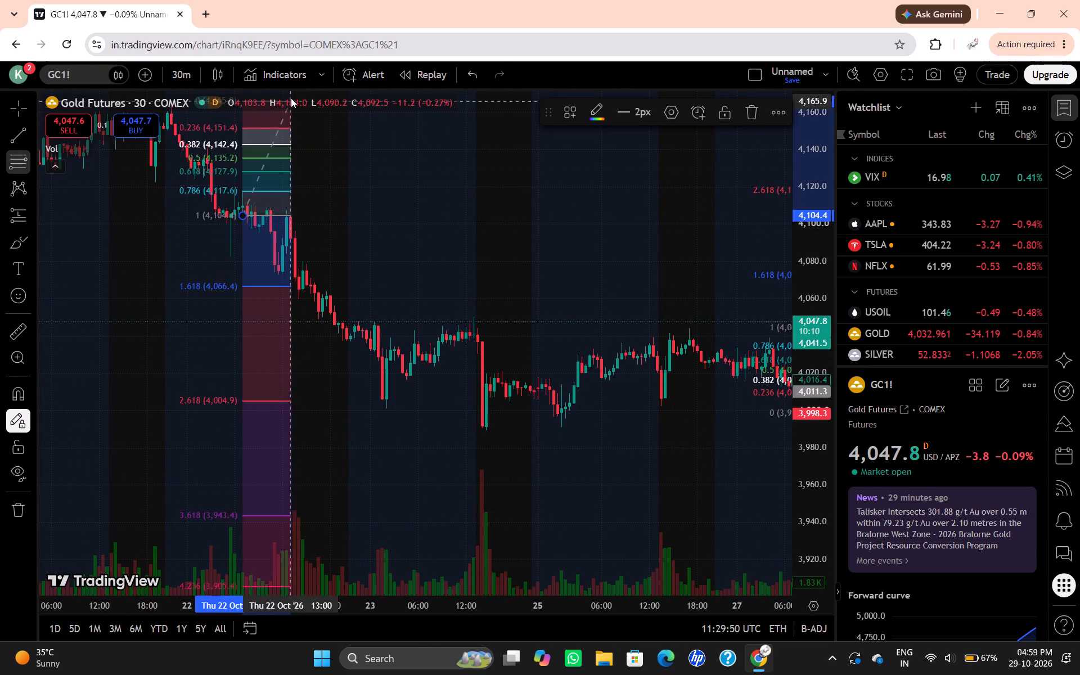
left_click_drag(291, 98, 365, 174)
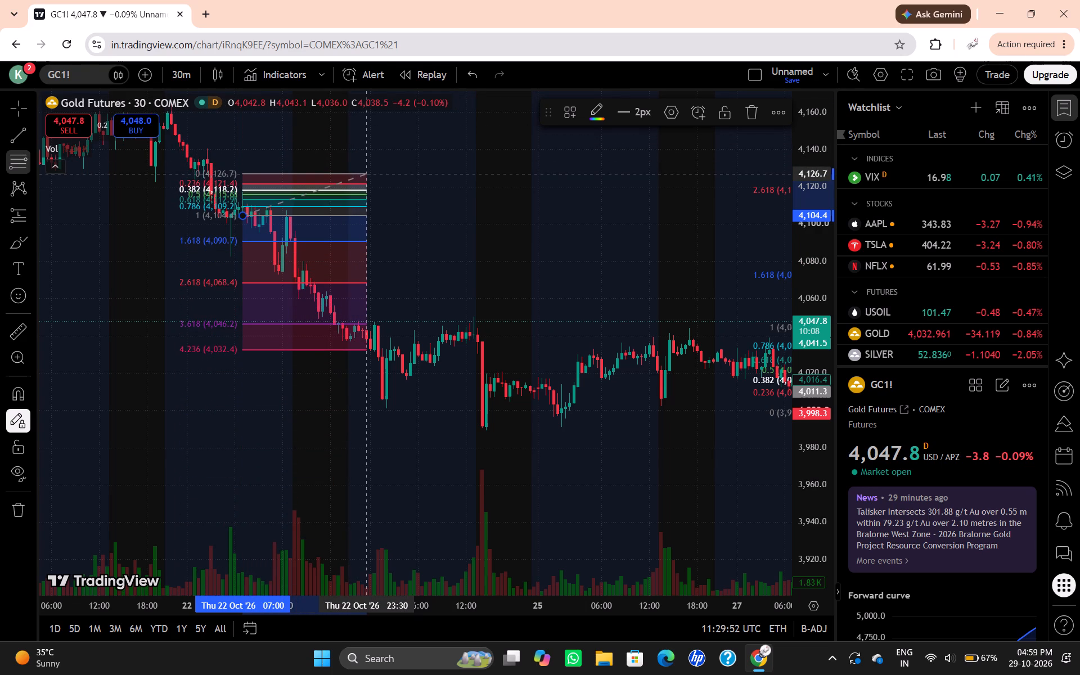
left_click_drag(365, 174, 371, 167)
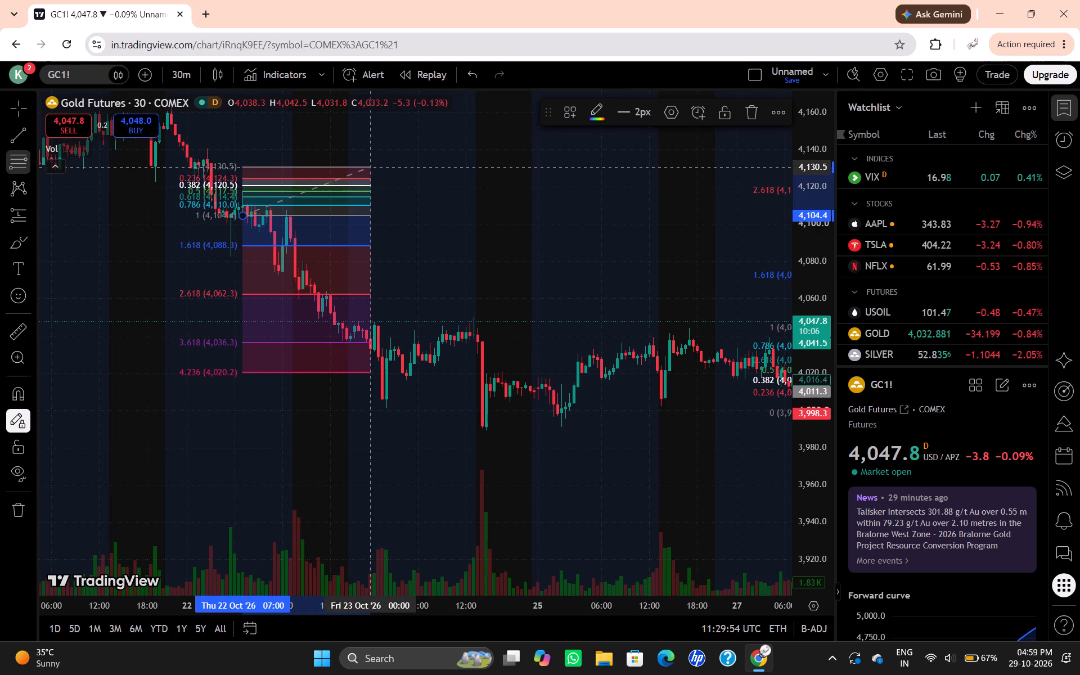
left_click_drag(371, 167, 371, 175)
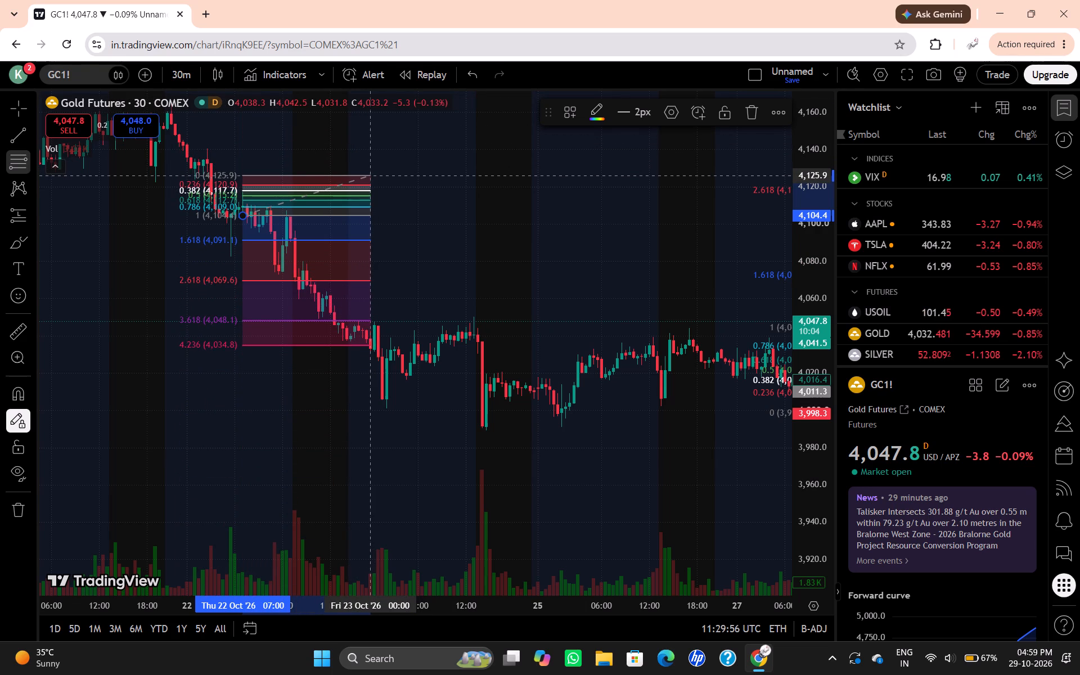
left_click_drag(371, 175, 372, 192)
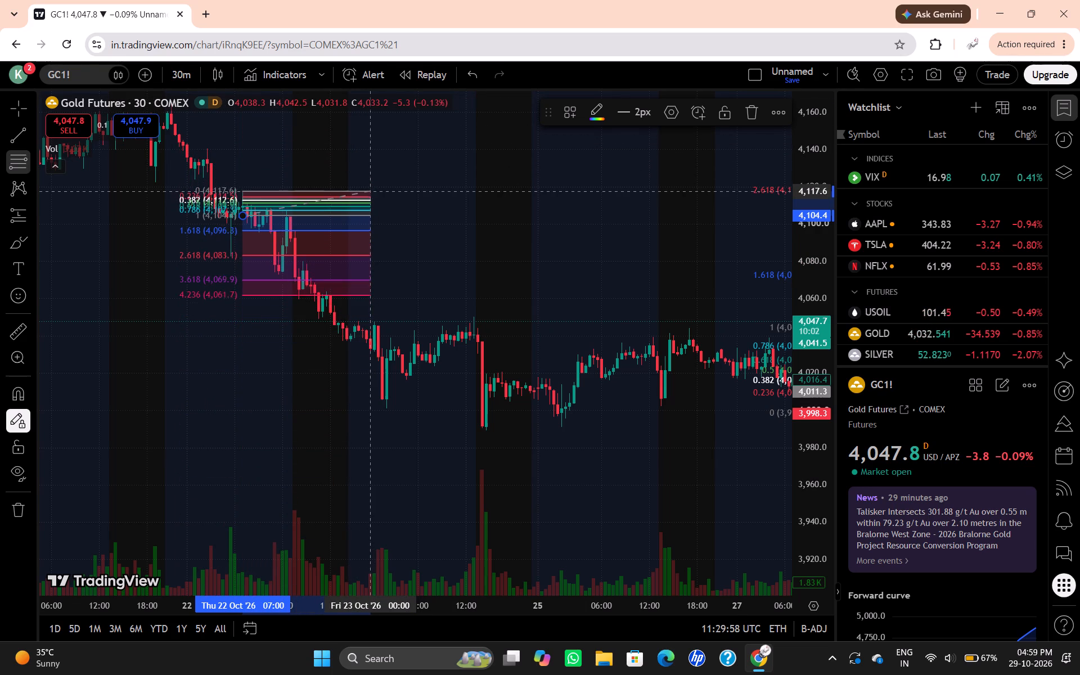
left_click_drag(372, 192, 373, 188)
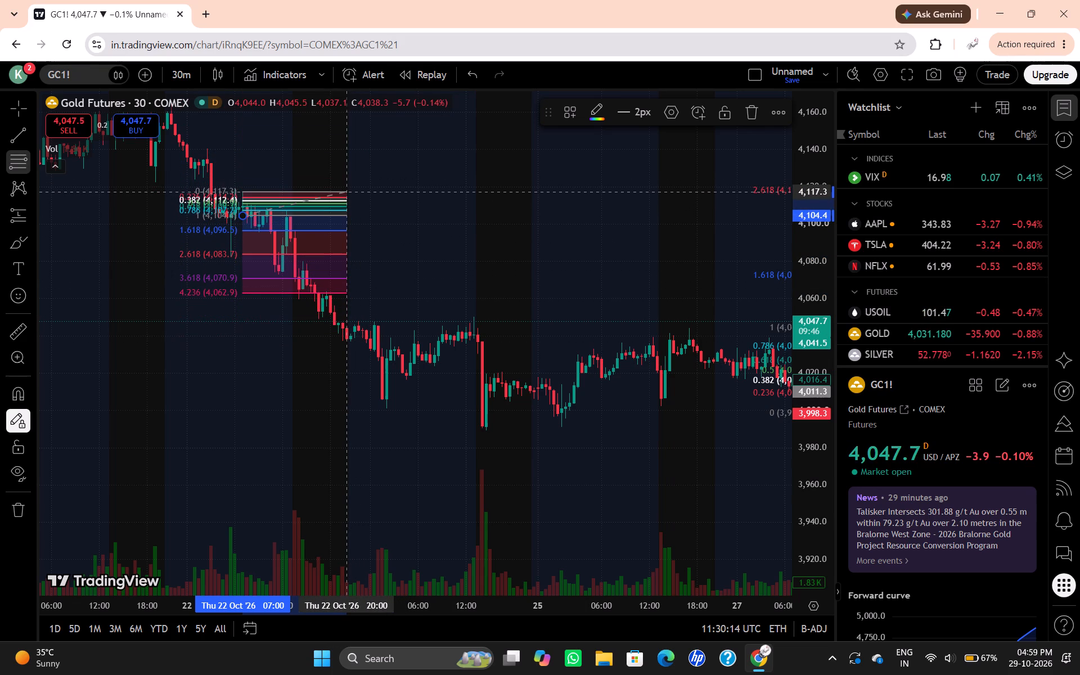
left_click(345, 192)
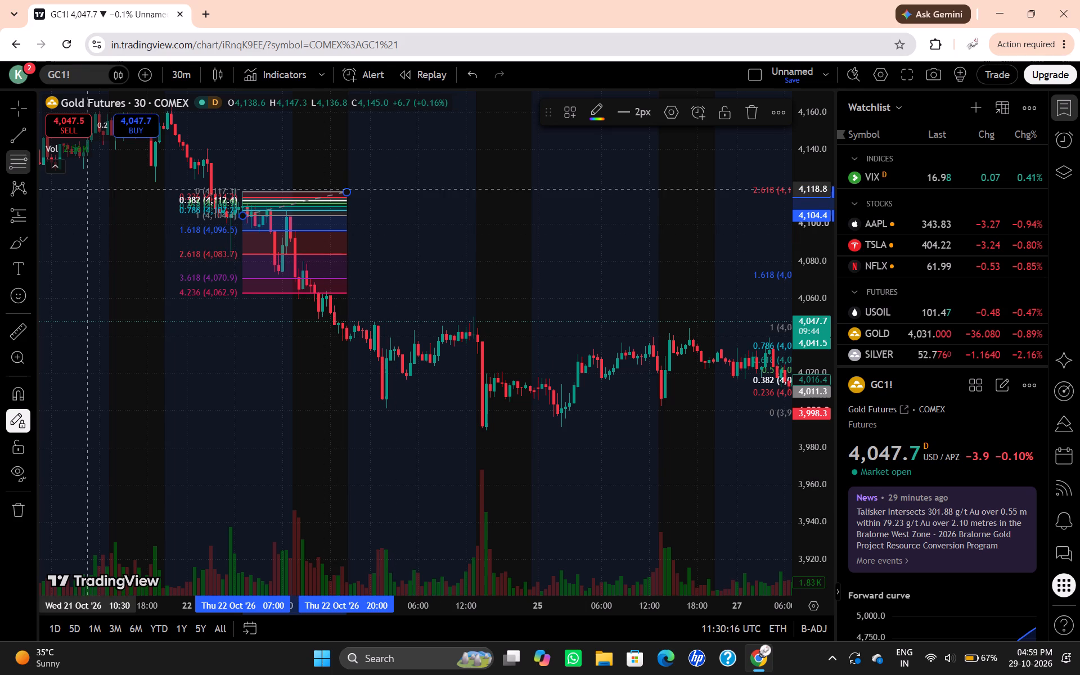
Place a short position beside the new Fib retracement at 22 October 20:30, with its entry at about 4,117.3.
left_click(21, 210)
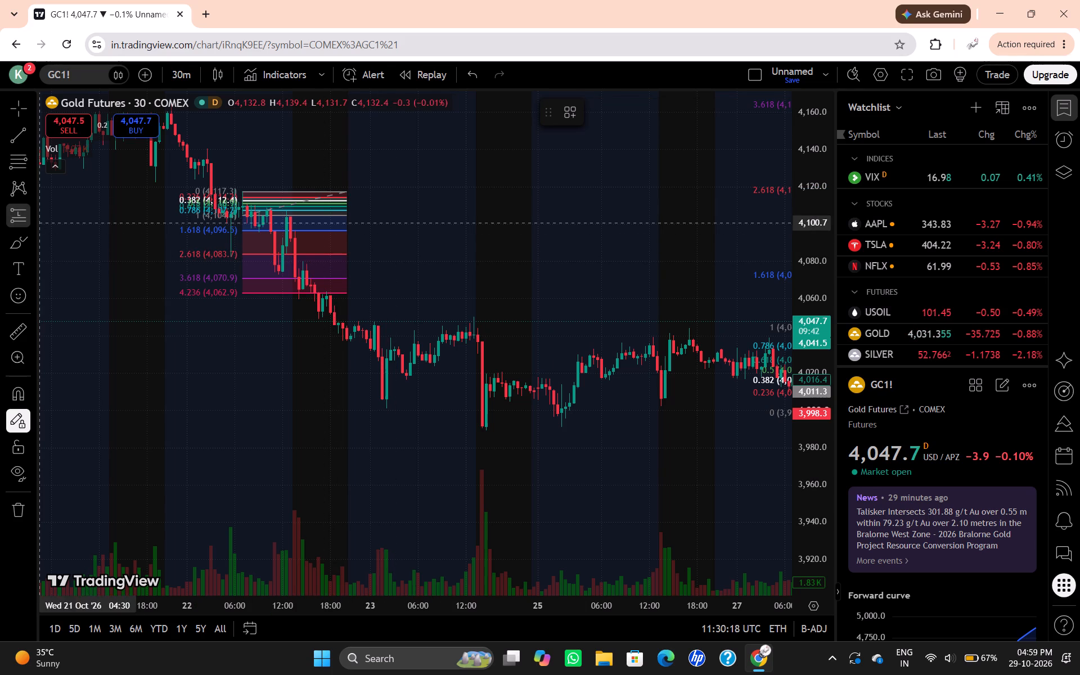
left_click(30, 216)
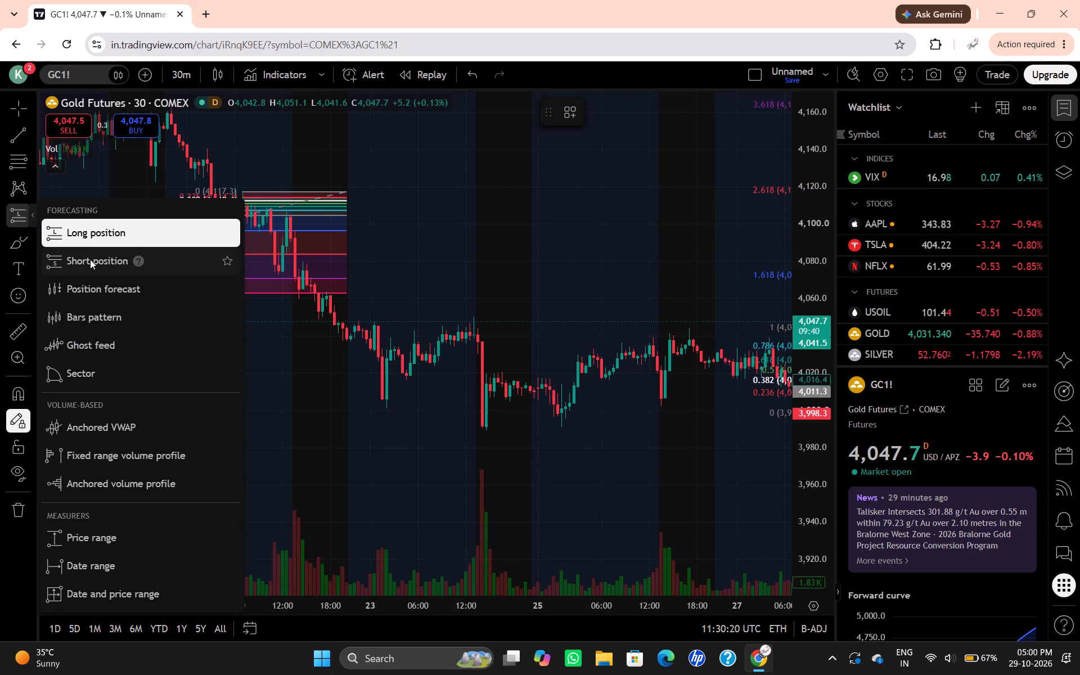
left_click(93, 265)
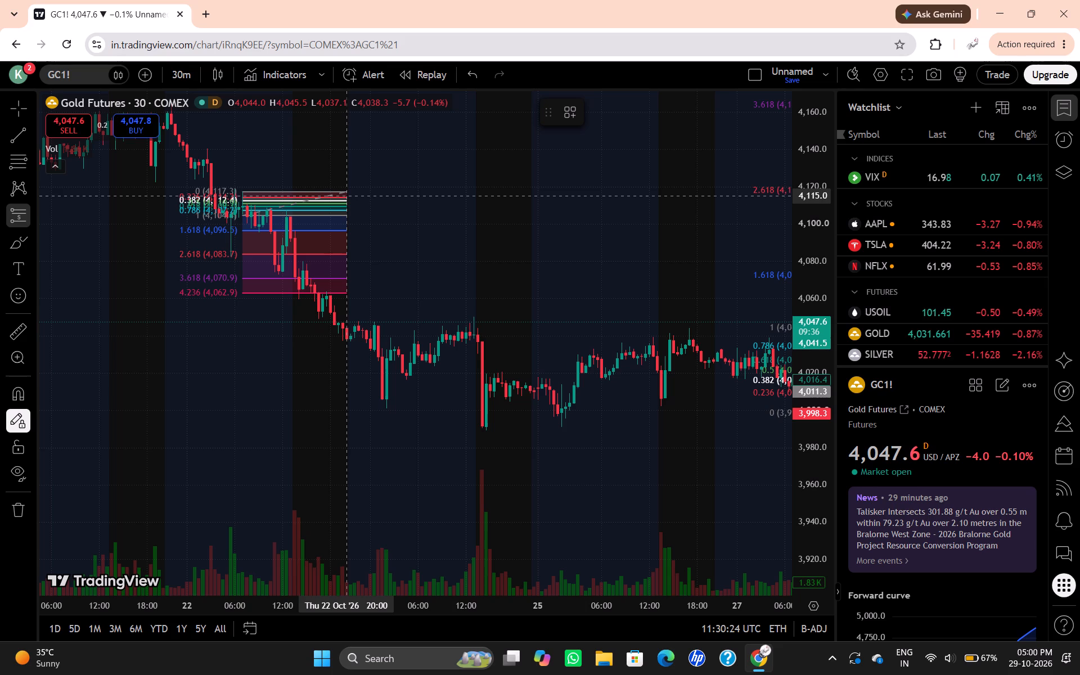
left_click_drag(349, 192, 365, 216)
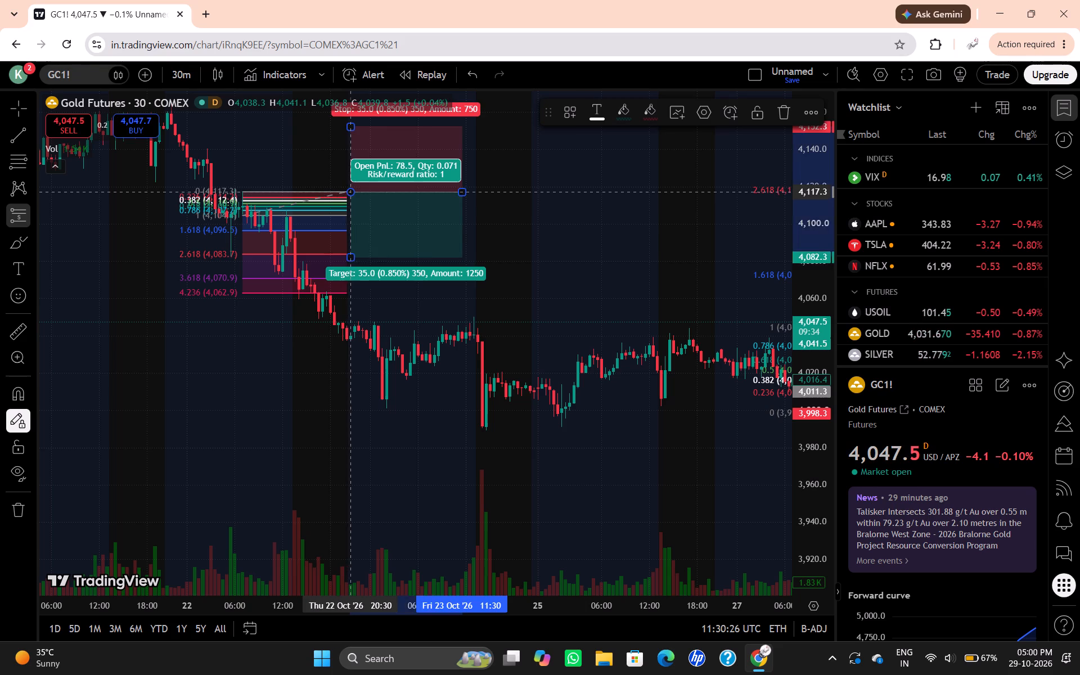
left_click_drag(365, 216, 386, 150)
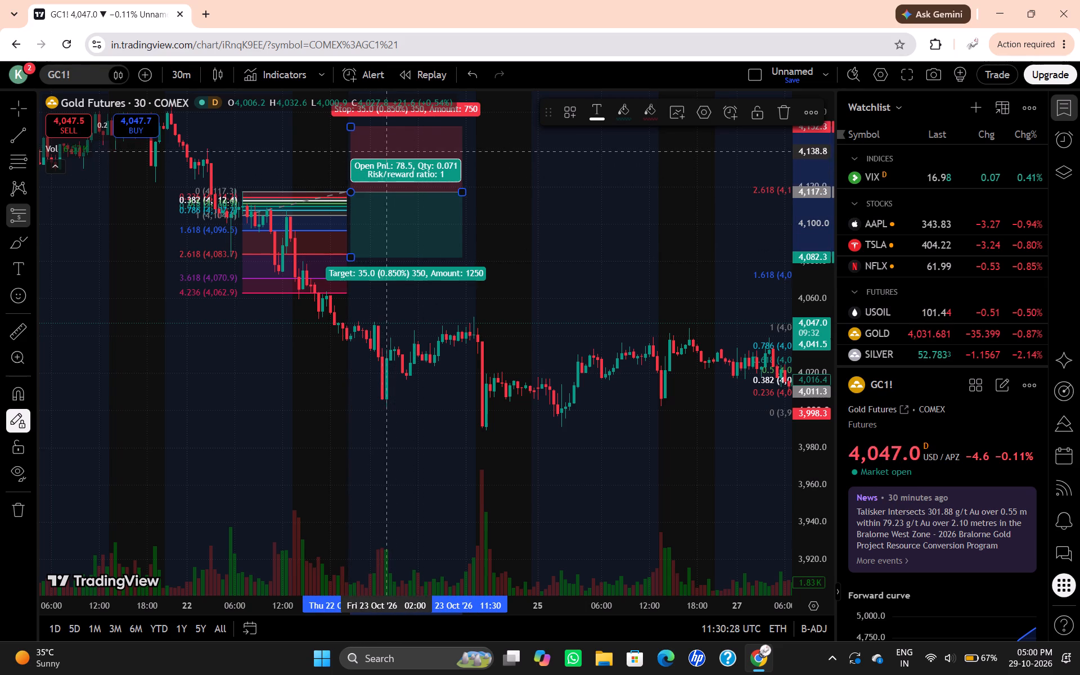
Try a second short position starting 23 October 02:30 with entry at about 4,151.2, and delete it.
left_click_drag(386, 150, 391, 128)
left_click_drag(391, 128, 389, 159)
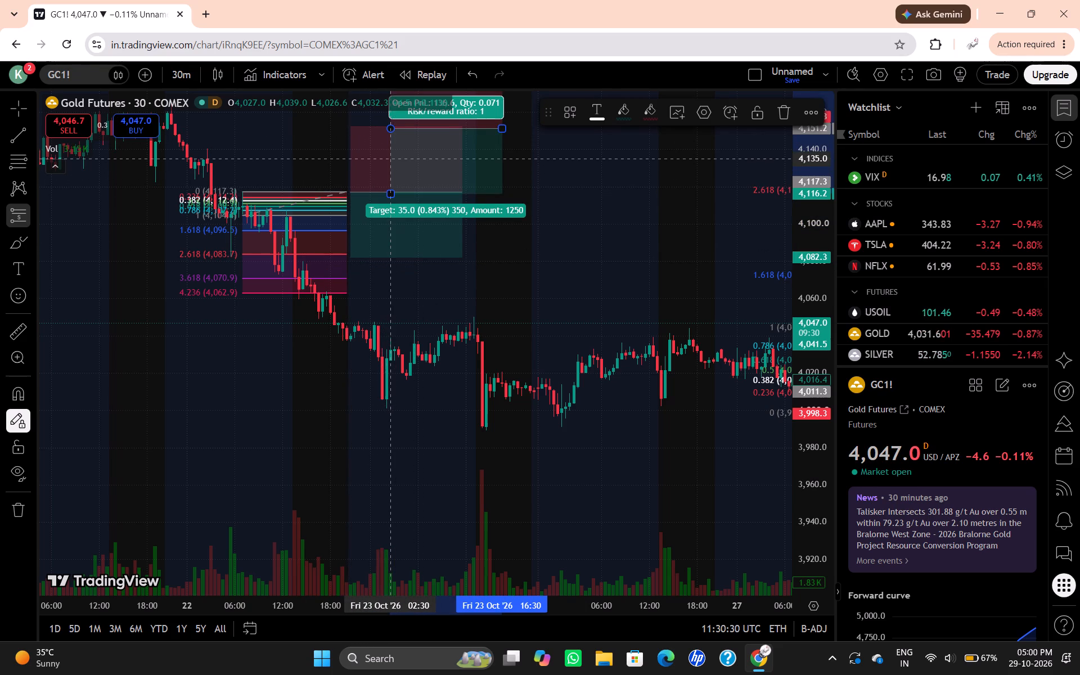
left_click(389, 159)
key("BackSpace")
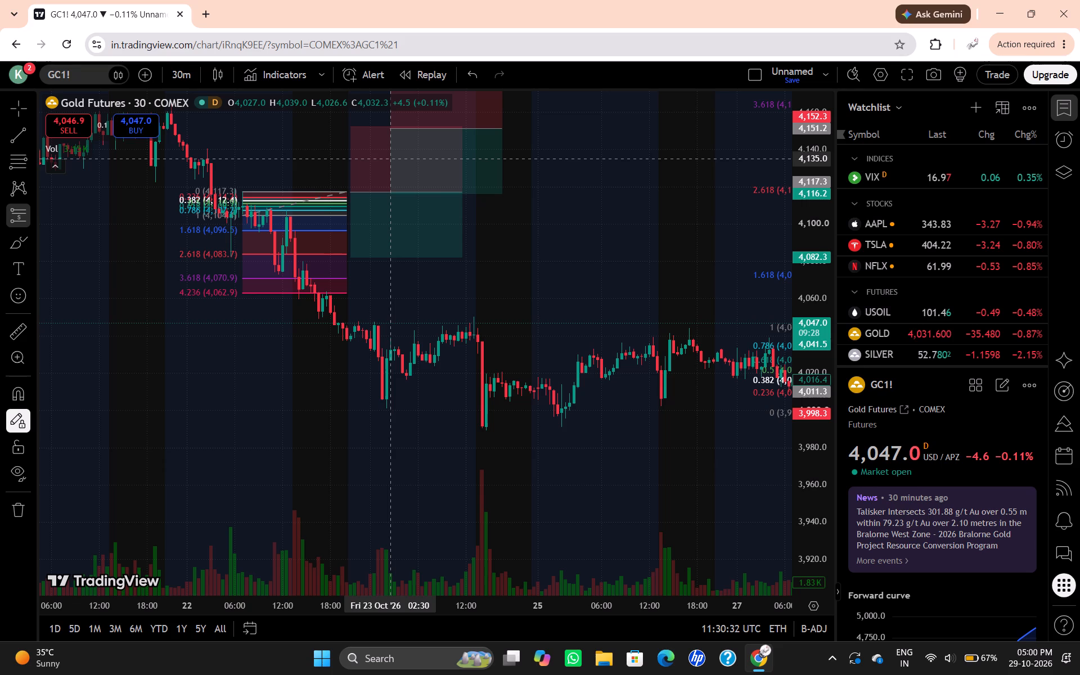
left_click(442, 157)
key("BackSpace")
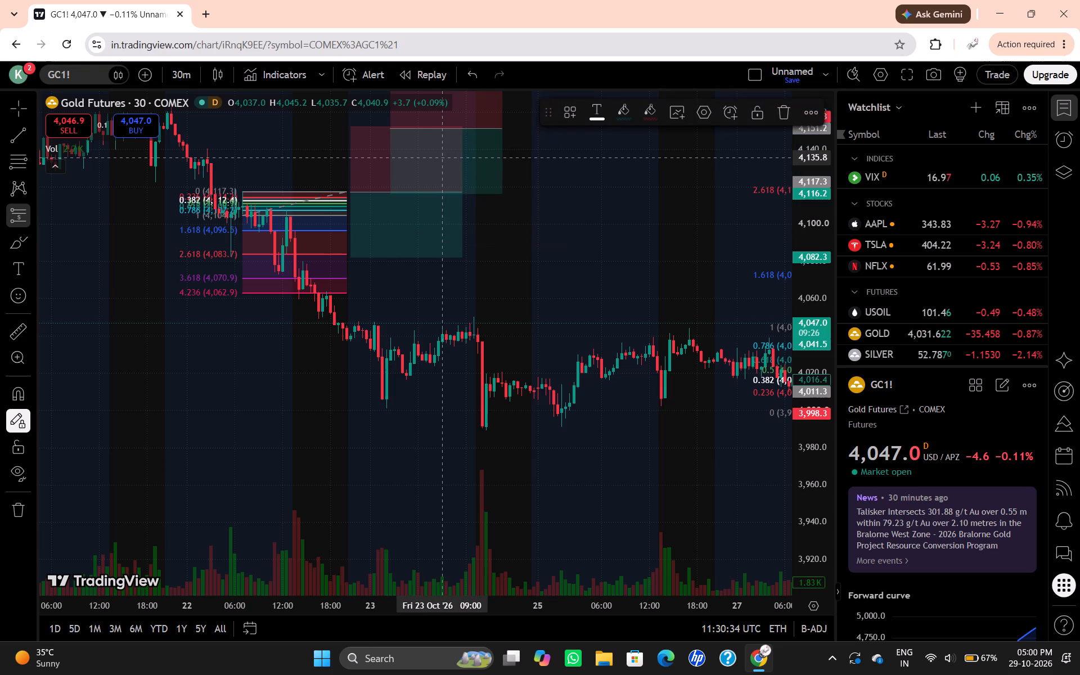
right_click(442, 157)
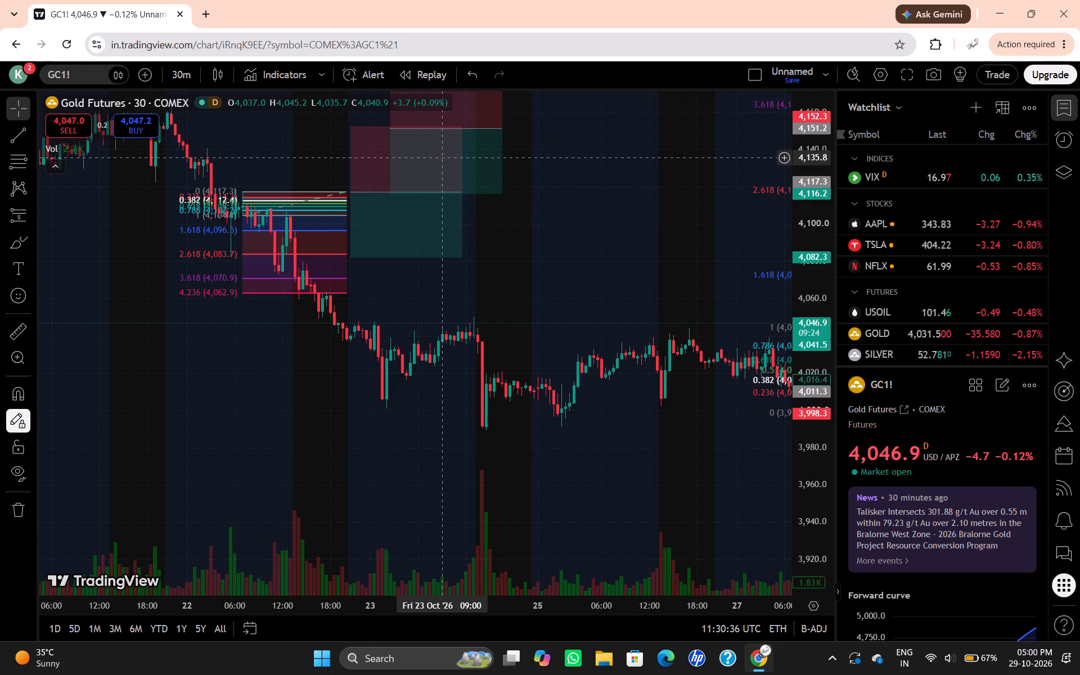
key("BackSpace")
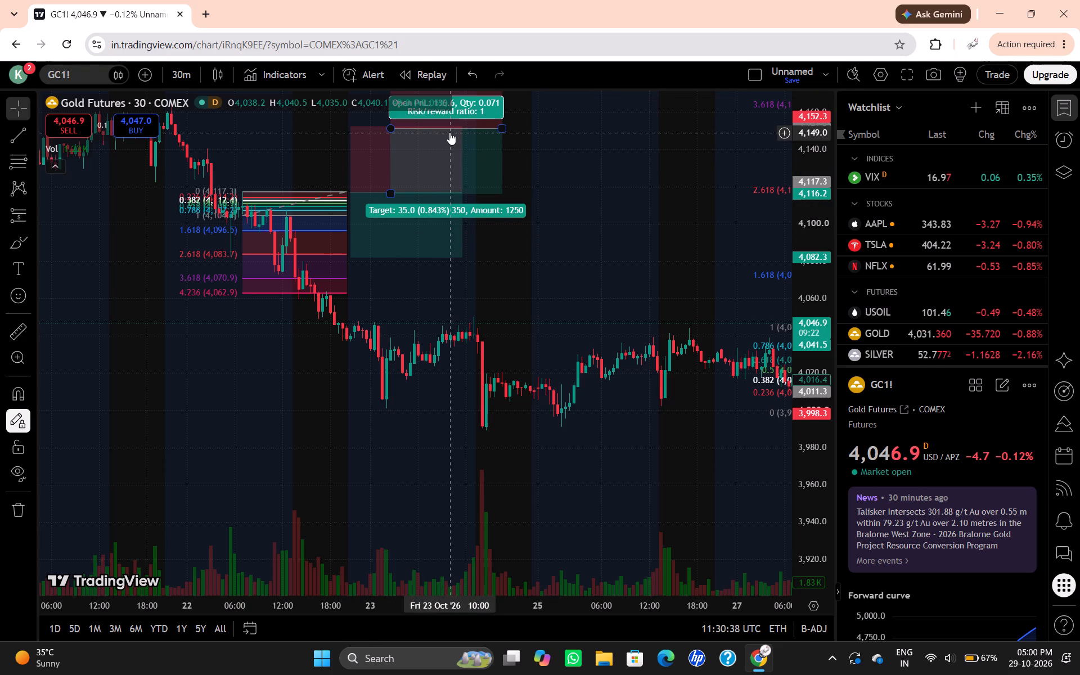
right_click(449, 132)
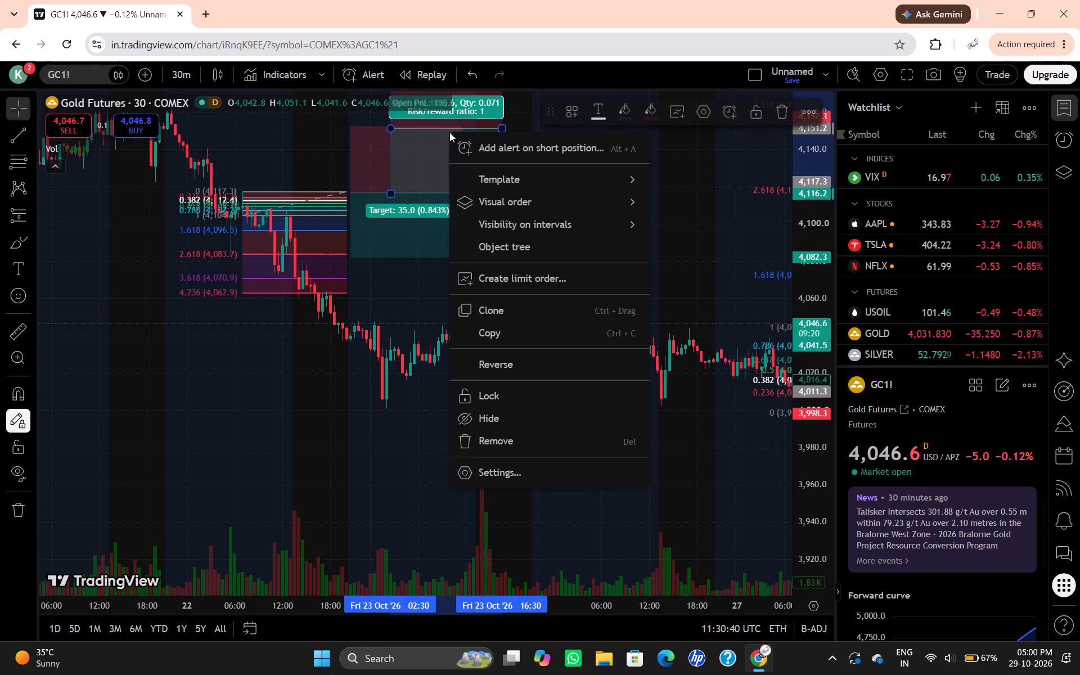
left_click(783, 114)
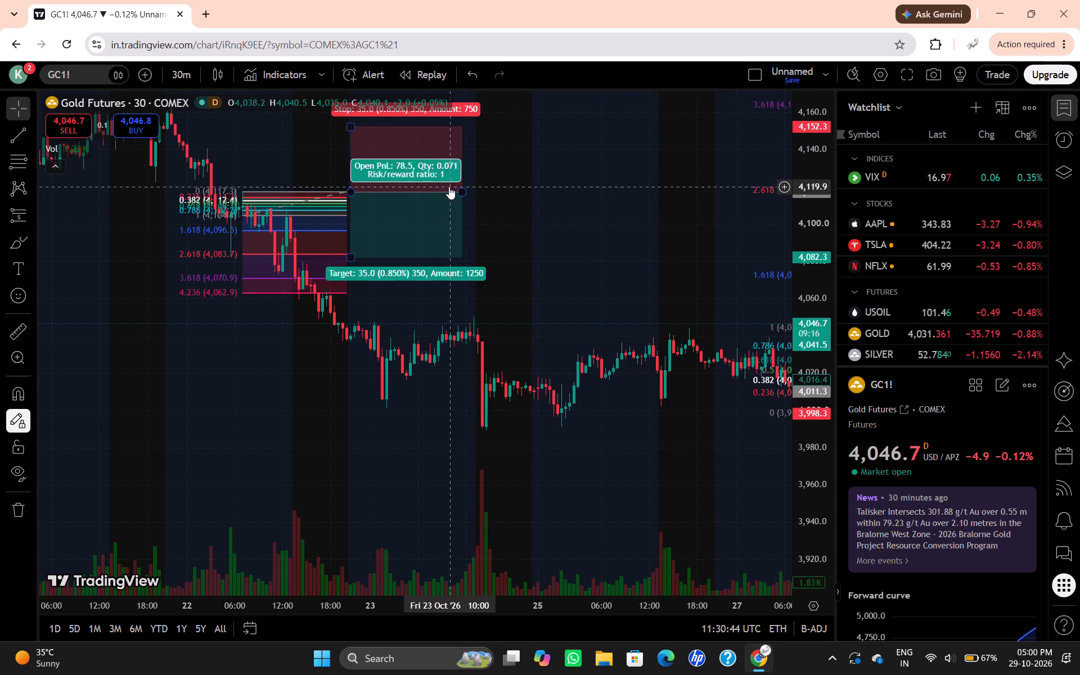
Move the short position flush with the Fib's end at 22 October 20:00, stop about 4,117.6, and shorten it to end 23 October 10:00.
left_click_drag(449, 188, 454, 235)
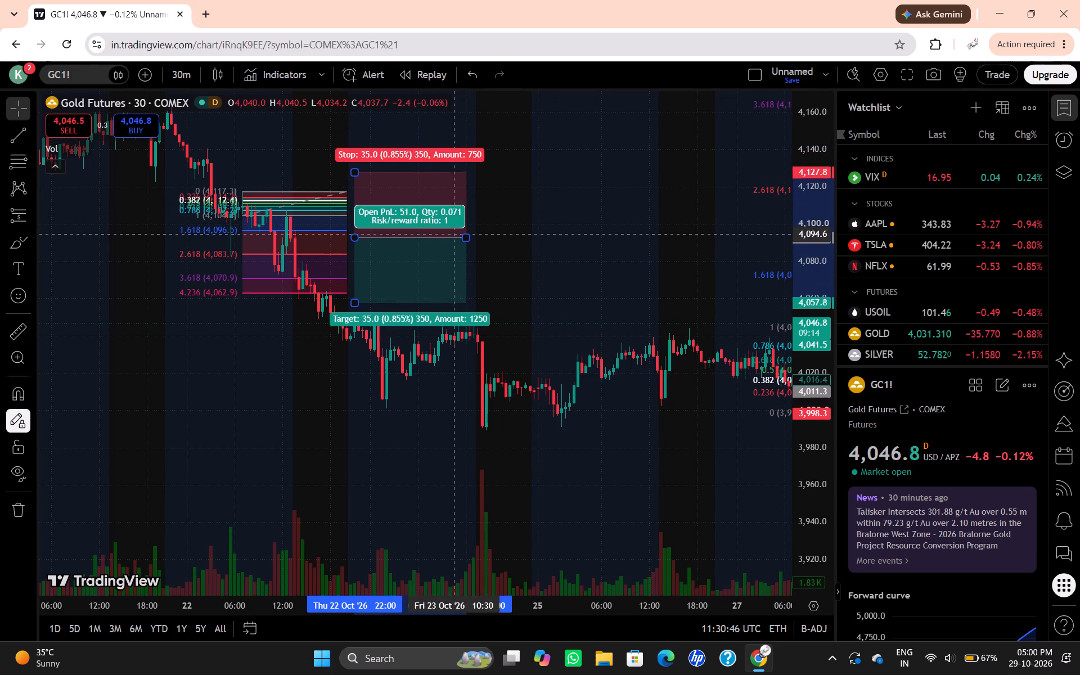
left_click_drag(454, 235, 445, 250)
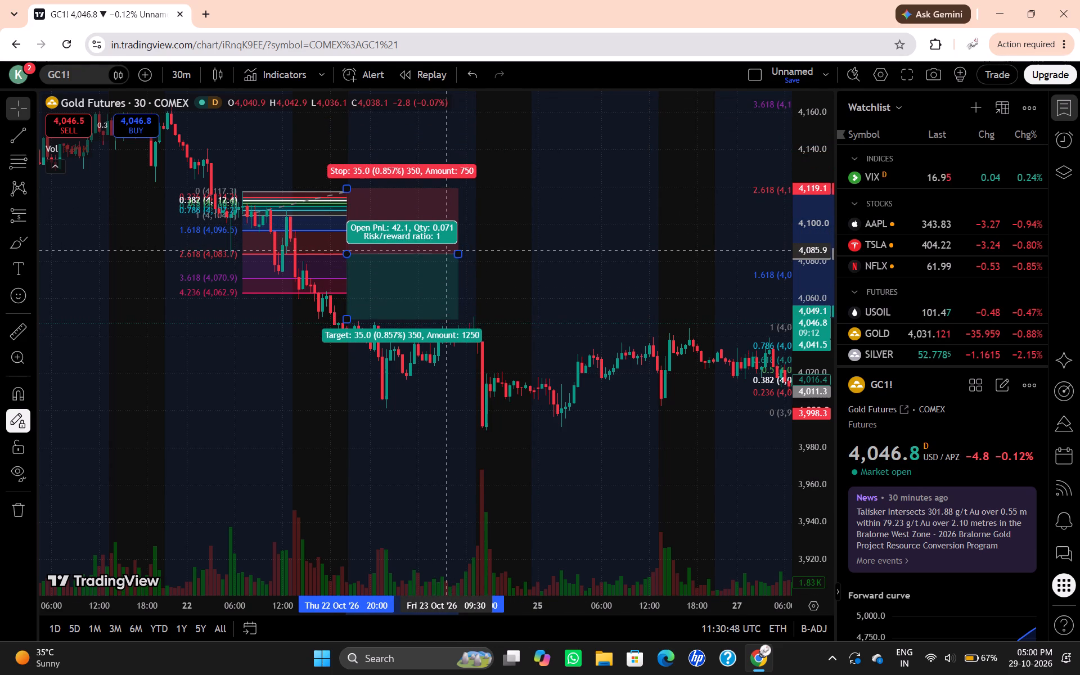
left_click_drag(445, 250, 446, 253)
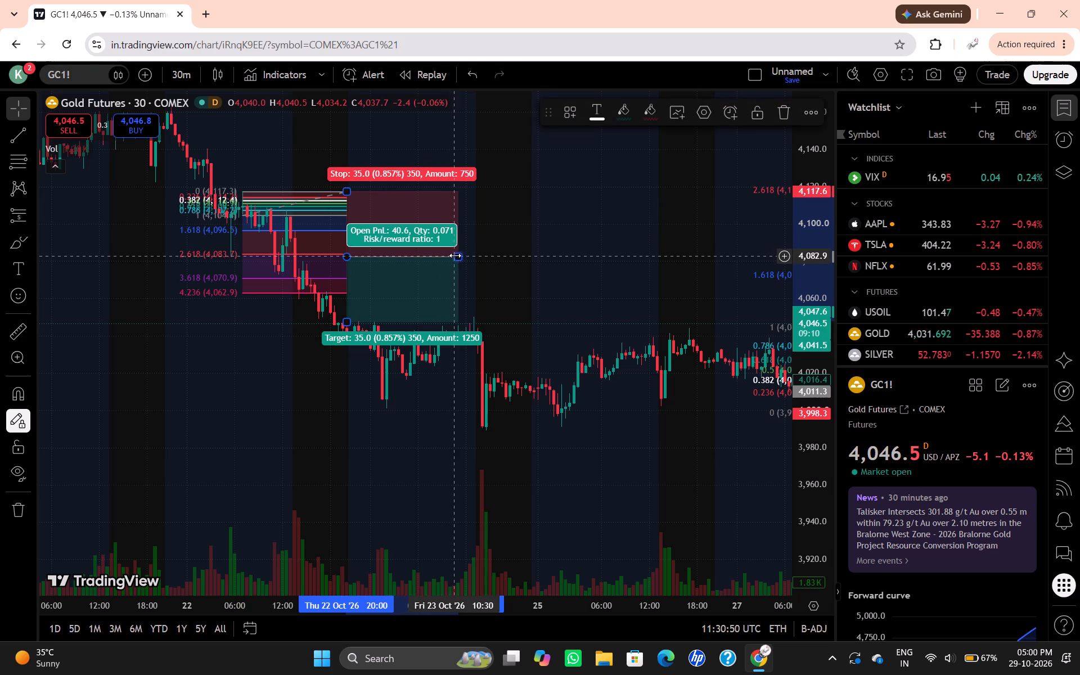
left_click_drag(457, 255, 451, 260)
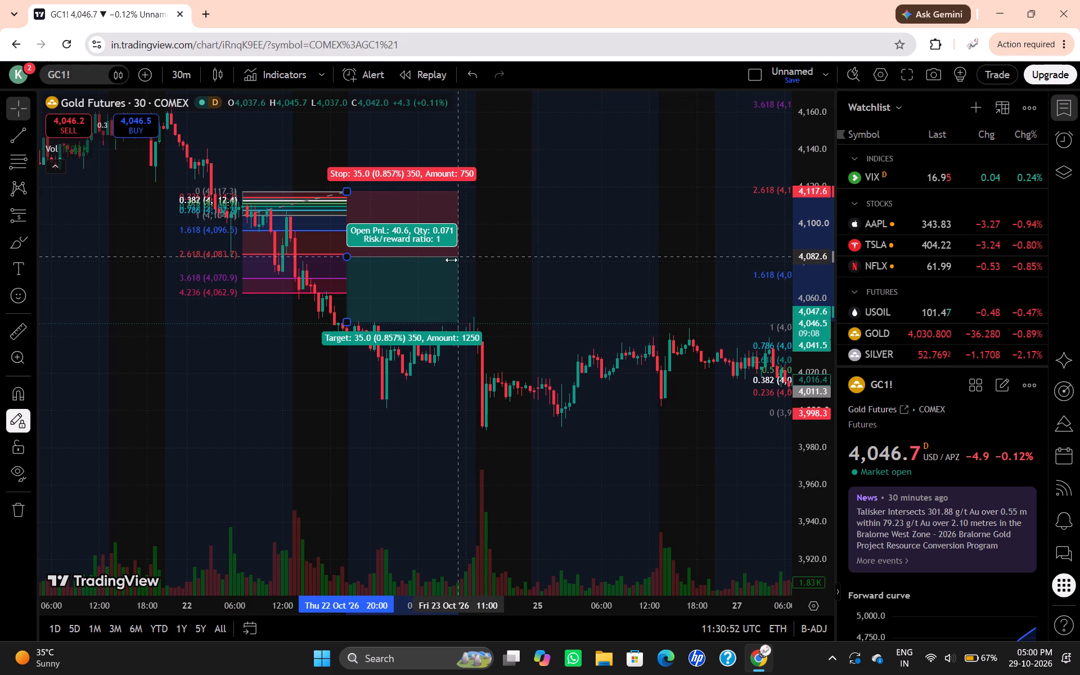
left_click_drag(451, 260, 450, 262)
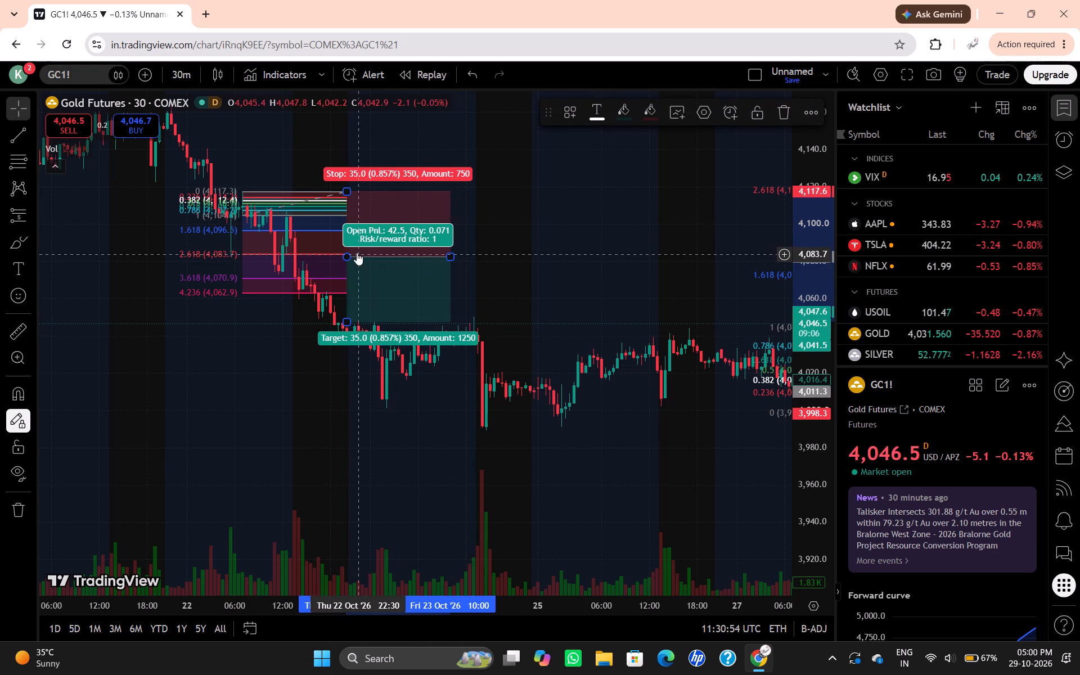
Raise the short position's entry to about 4,099.9, with its stop at about 4,118.4 near the Fib's 0 level.
left_click_drag(348, 253, 349, 239)
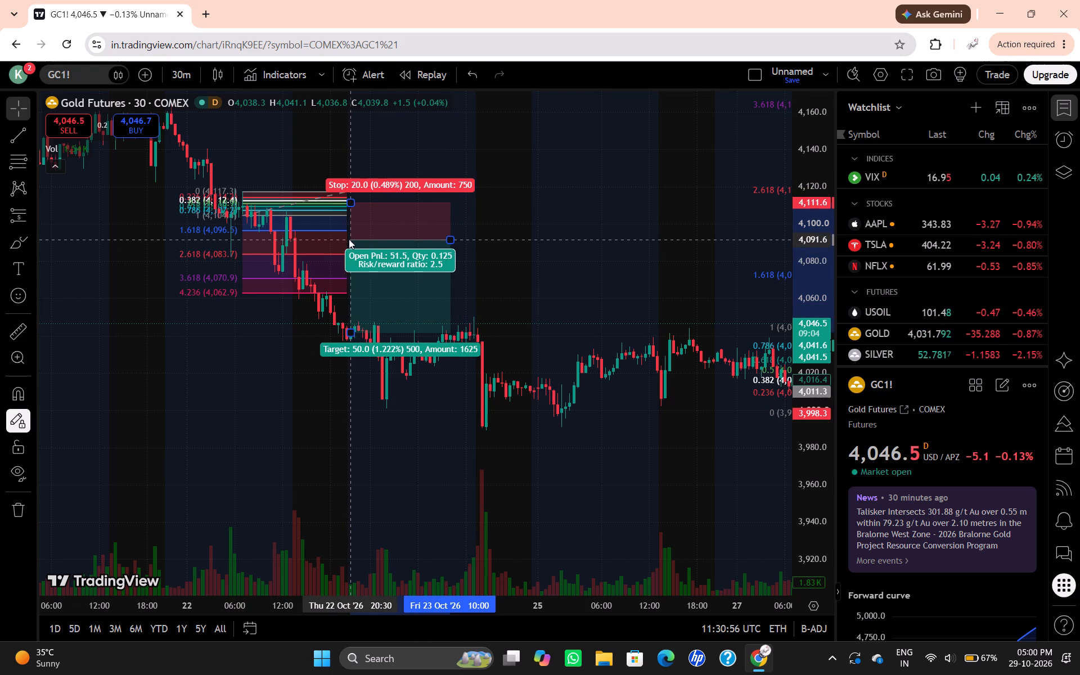
left_click_drag(349, 239, 348, 236)
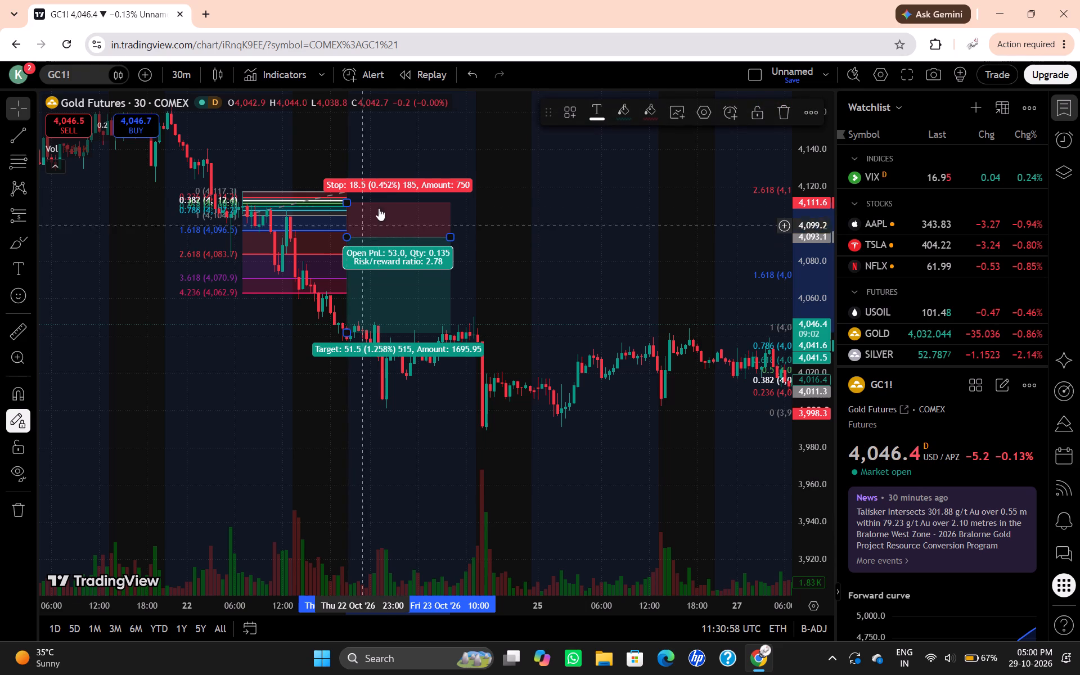
left_click_drag(391, 207, 390, 196)
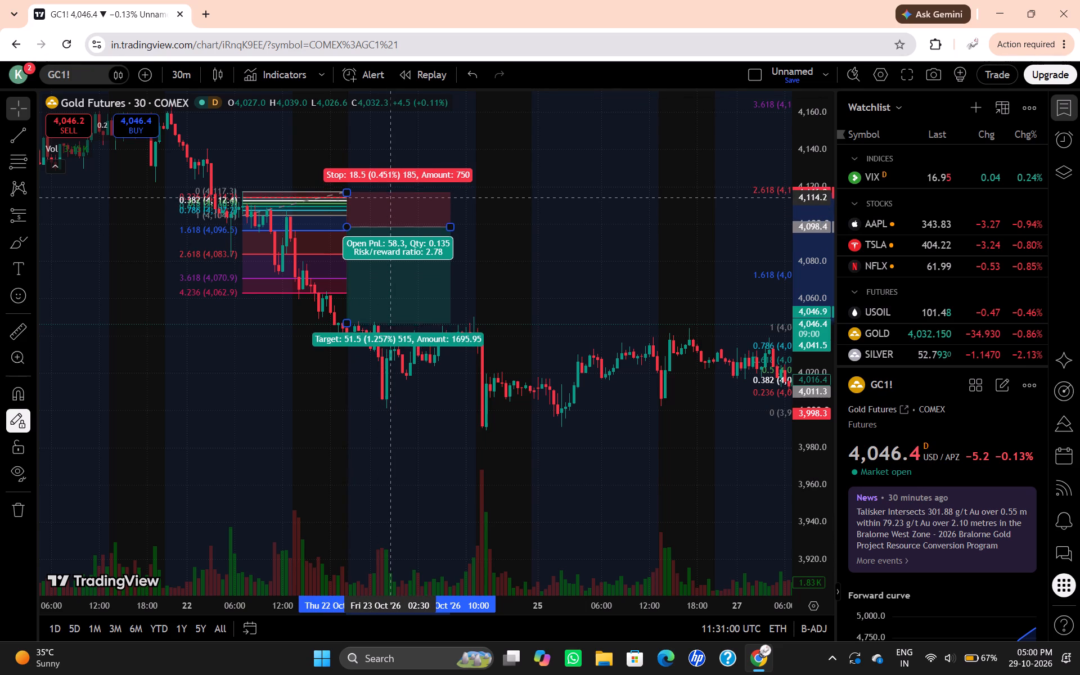
left_click_drag(390, 196, 390, 194)
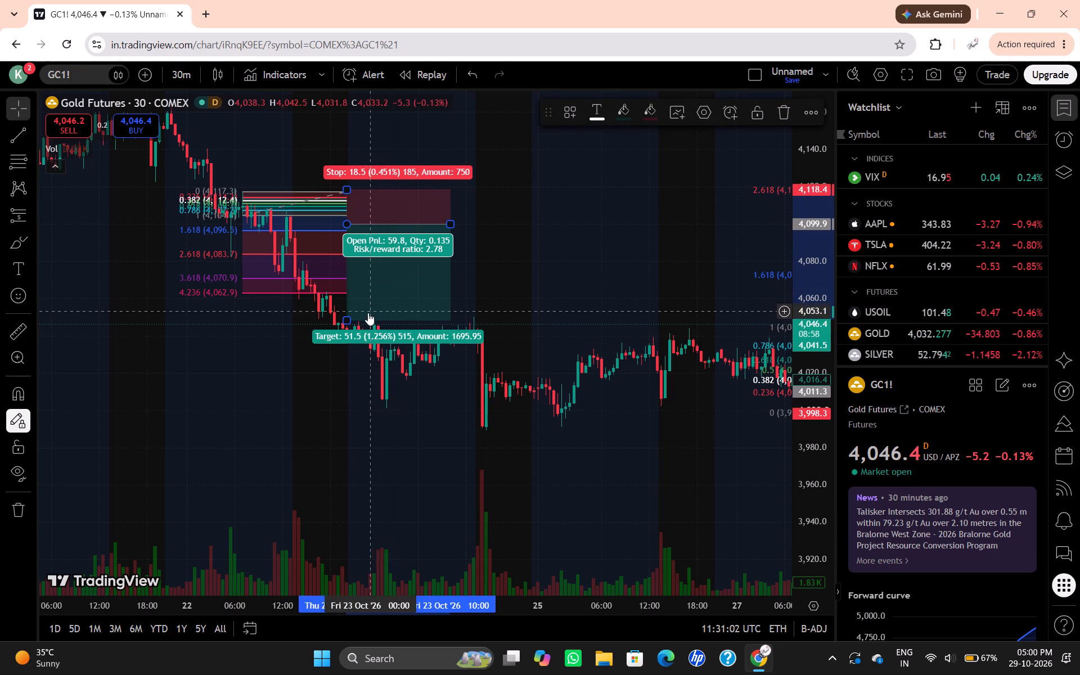
Set the short position's target to about 4,062.2, near the Fib's 4.236 level.
left_click_drag(348, 321, 348, 292)
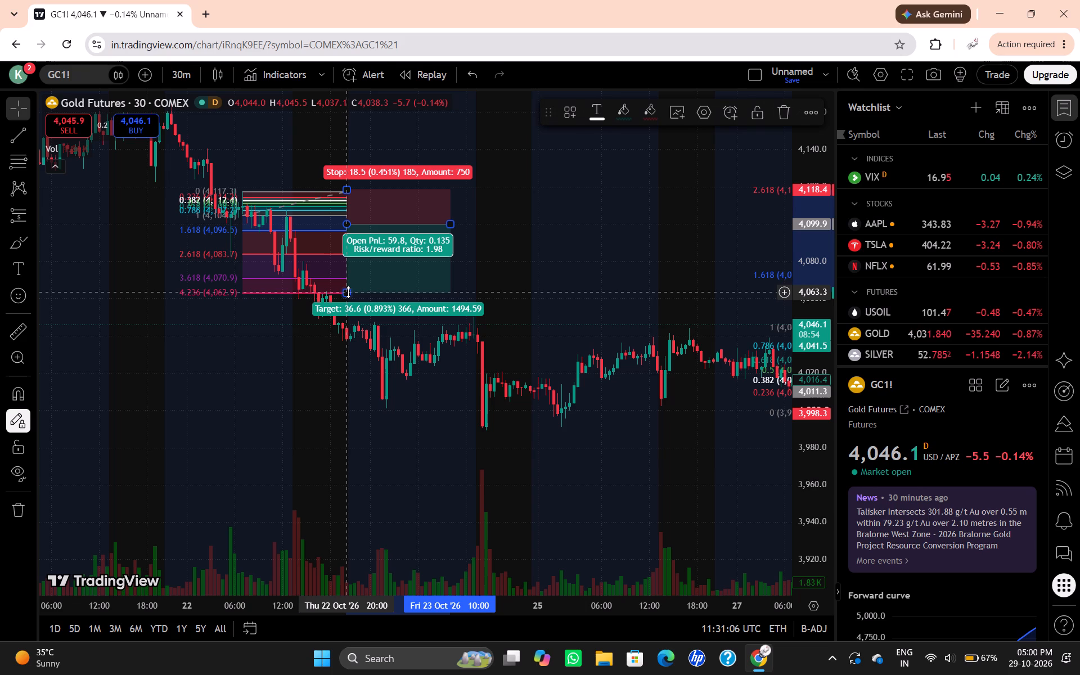
left_click(348, 292)
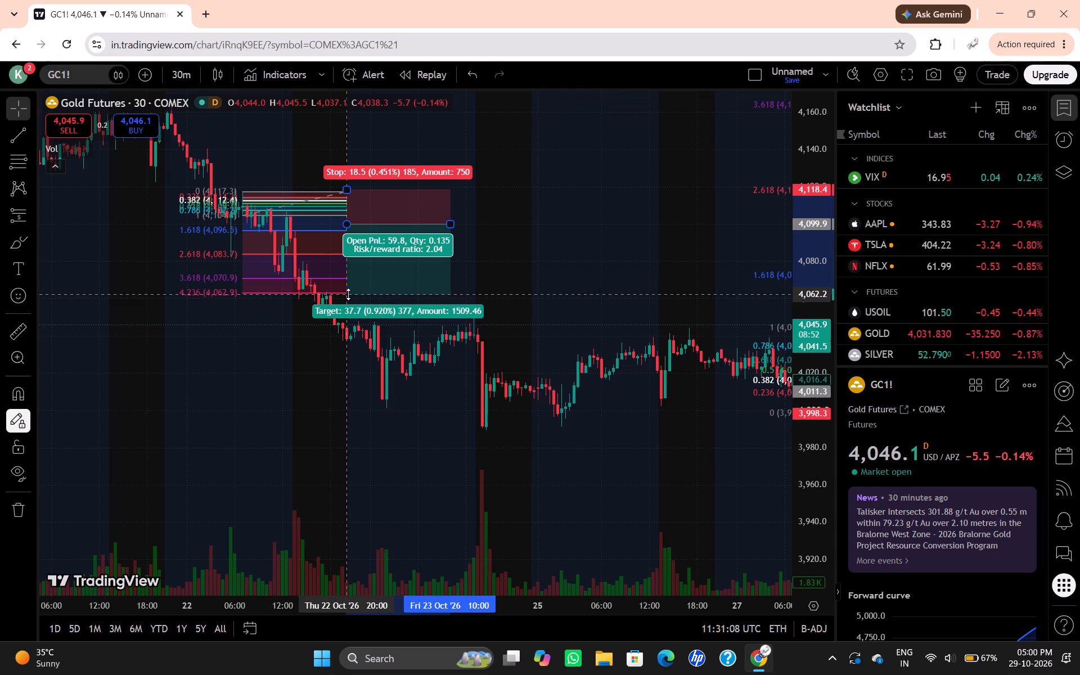
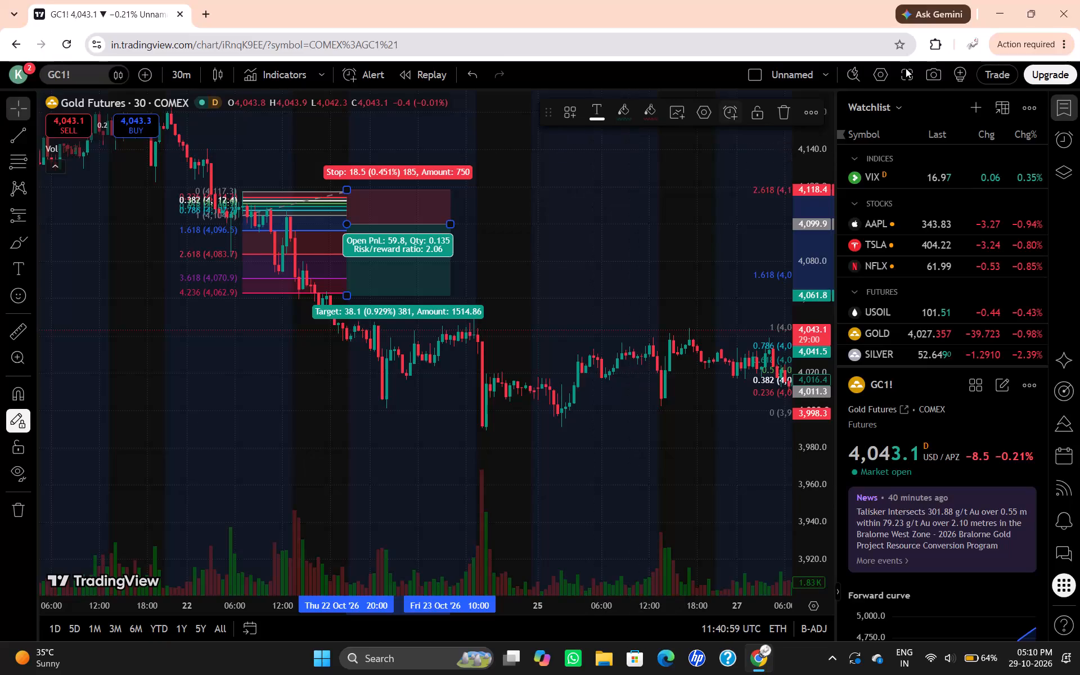
Show the browser's account and profile options.
left_click(969, 37)
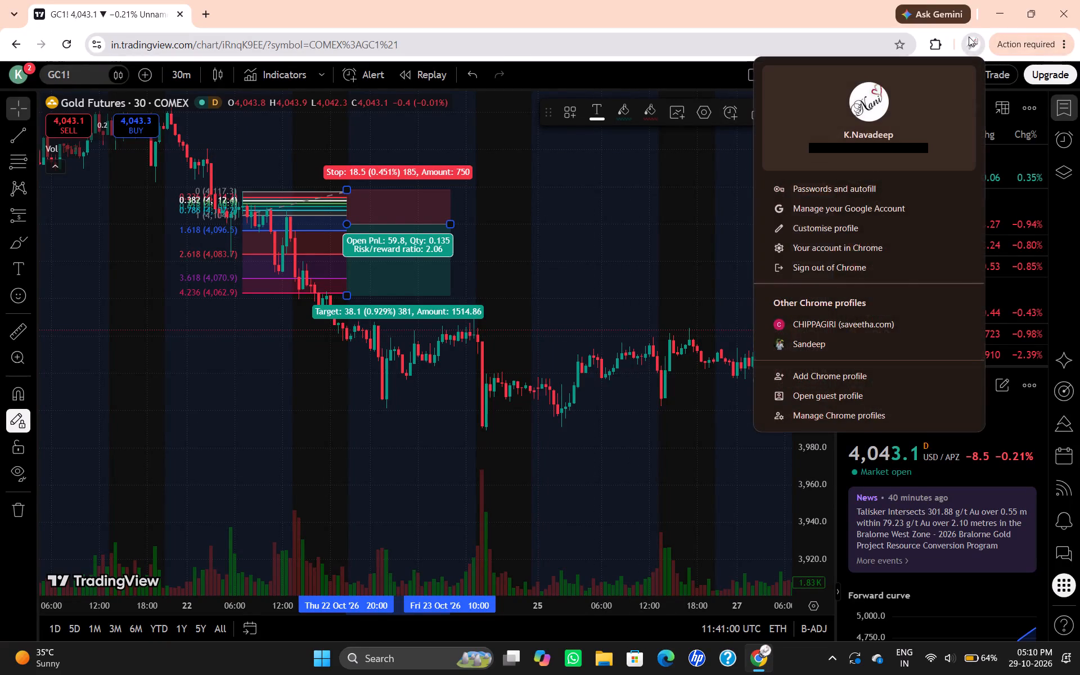
Sign out of the current Chrome account and confirm the sign-out.
left_click(881, 269)
left_click(677, 231)
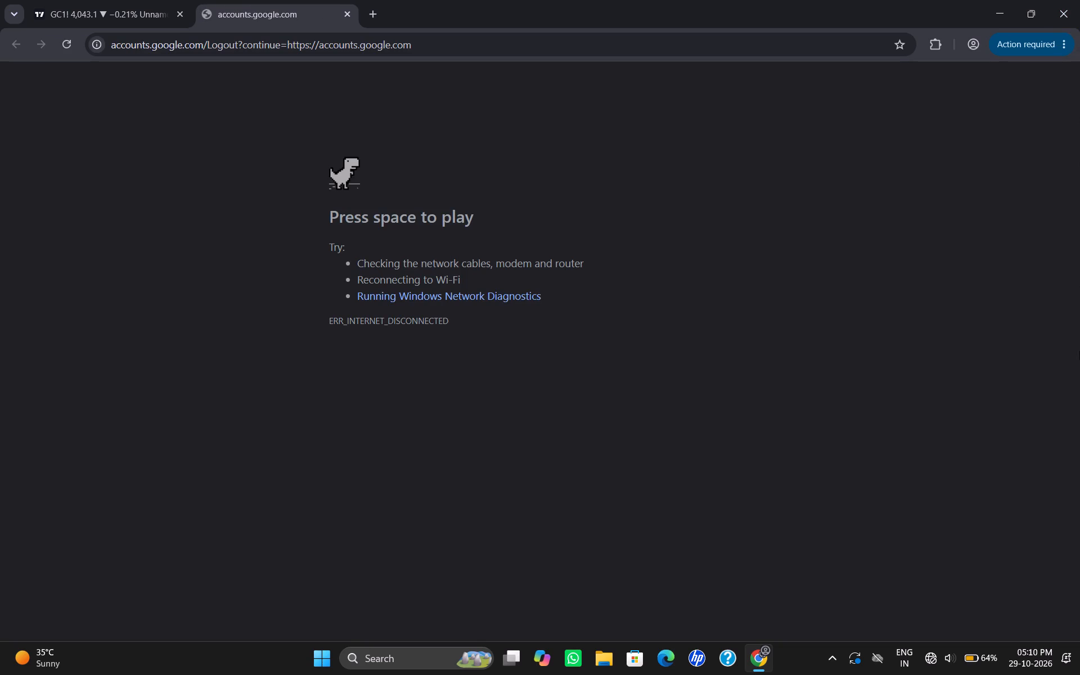
Show the available Wi-Fi networks and select the secured network named "Connecting....." for reconnecting to the internet.
left_click(928, 655)
left_click(891, 397)
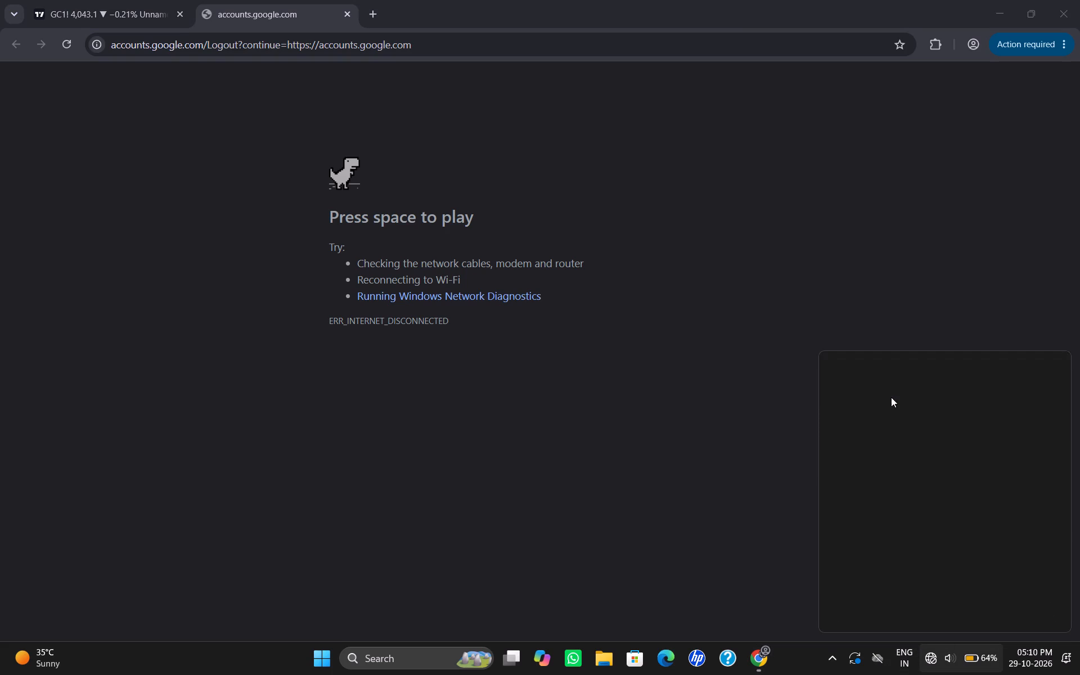
left_click(903, 469)
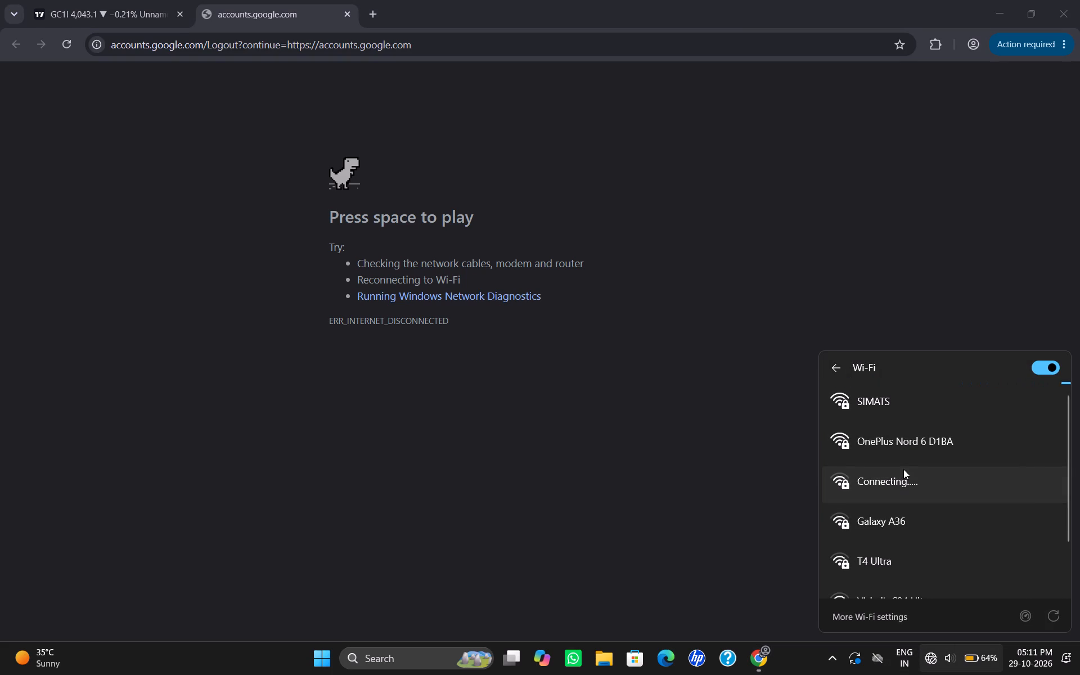
left_click(991, 406)
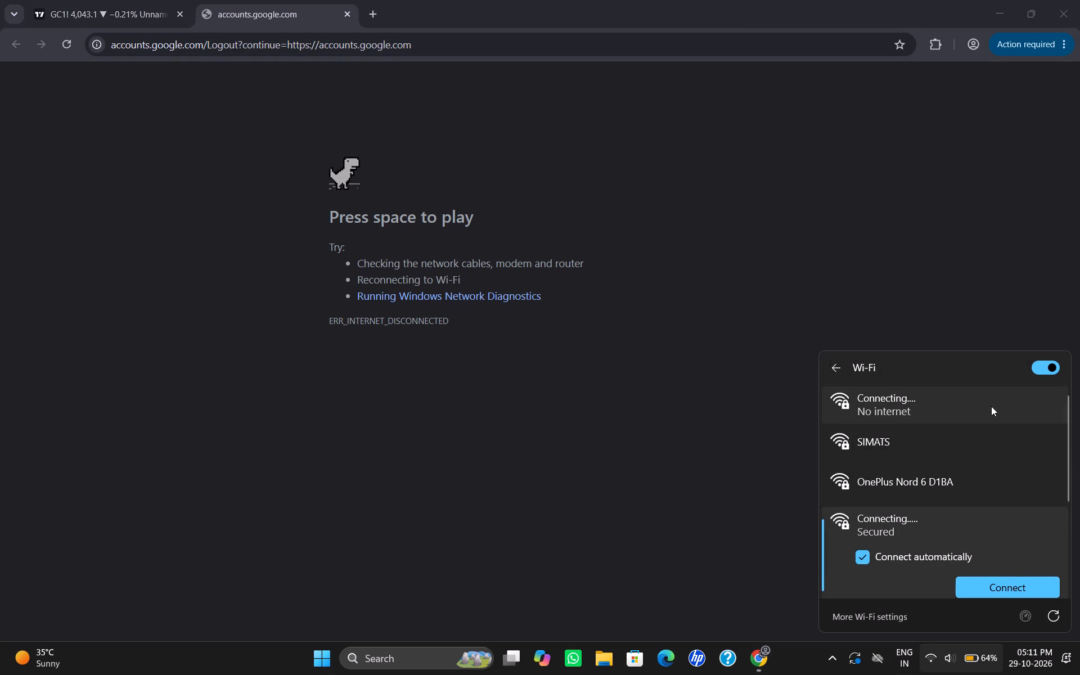
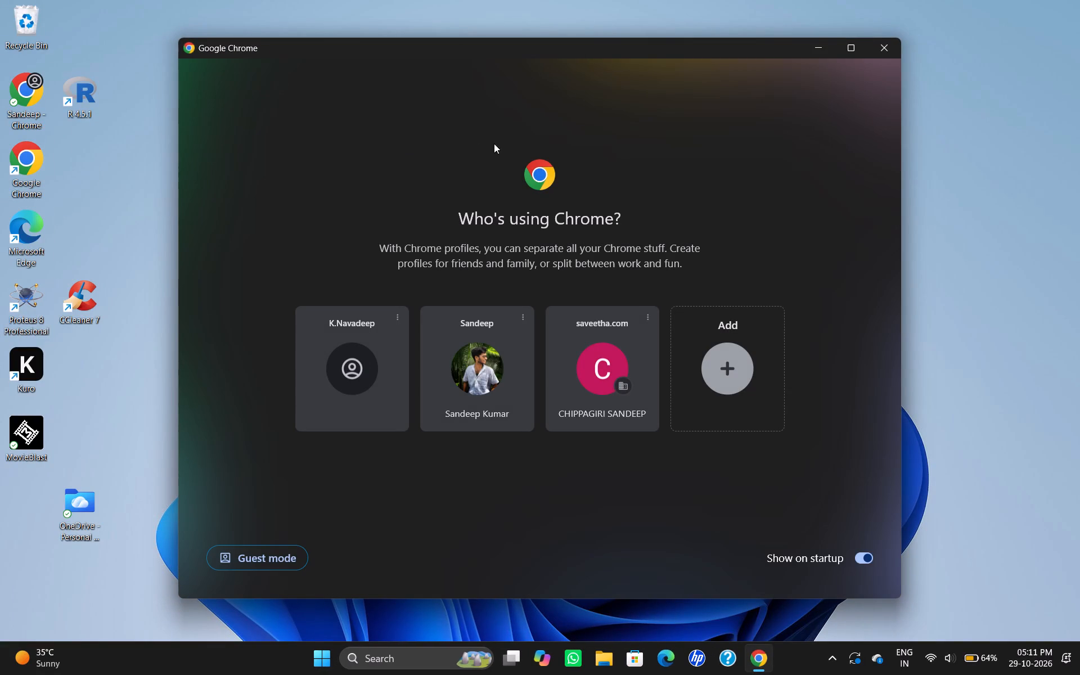
Check the account and profile options of the first listed, signed-out Chrome profile and close the browser.
left_click(399, 346)
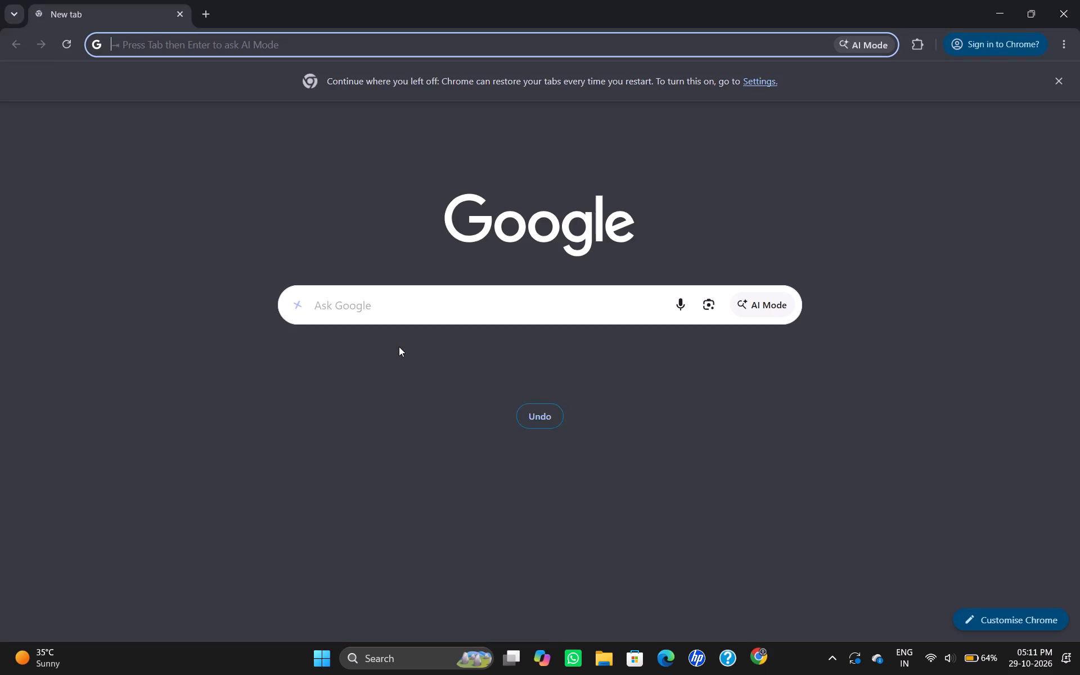
left_click(960, 44)
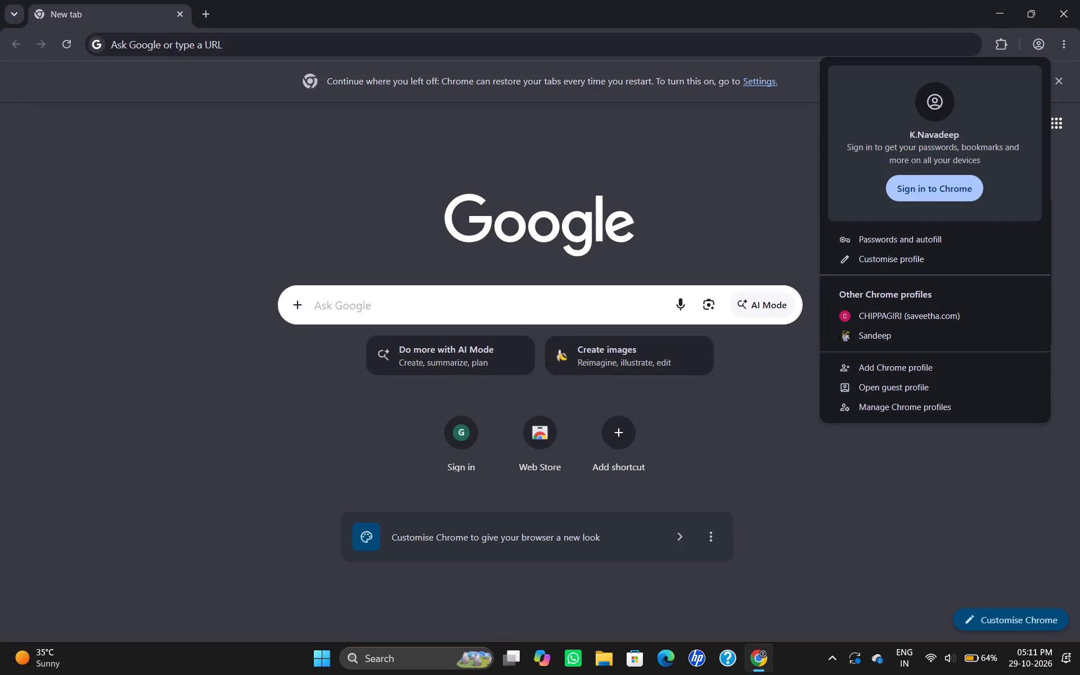
left_click(1079, 0)
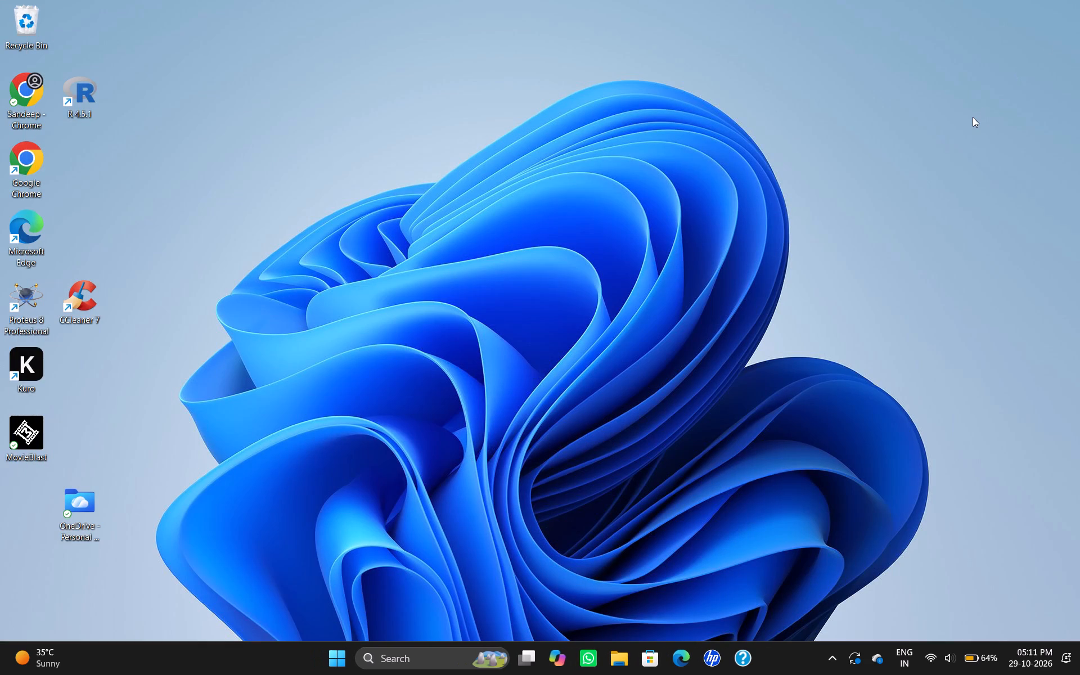
Shut down the computer from the Windows desktop.
key("alt+F4")
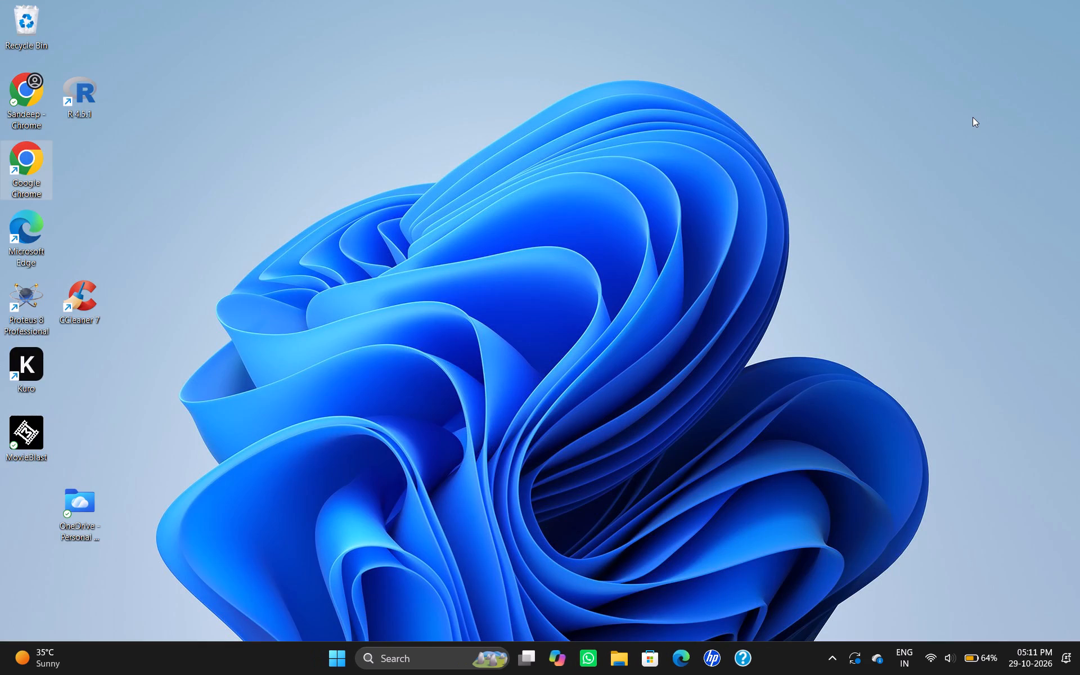
key("alt+F4")
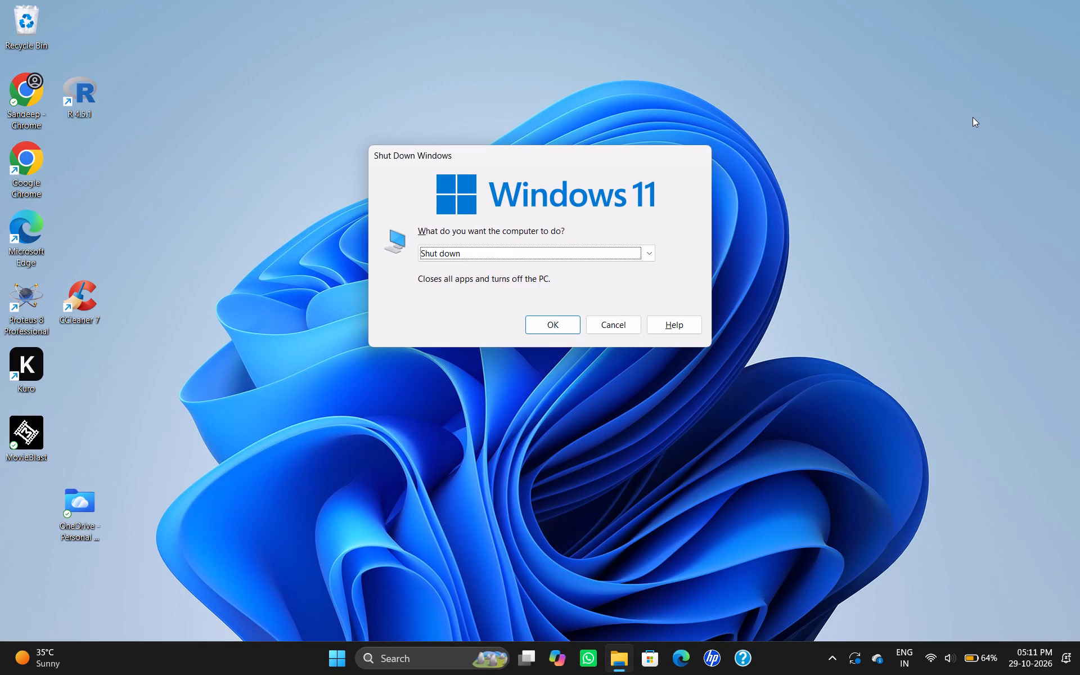
key("Return")
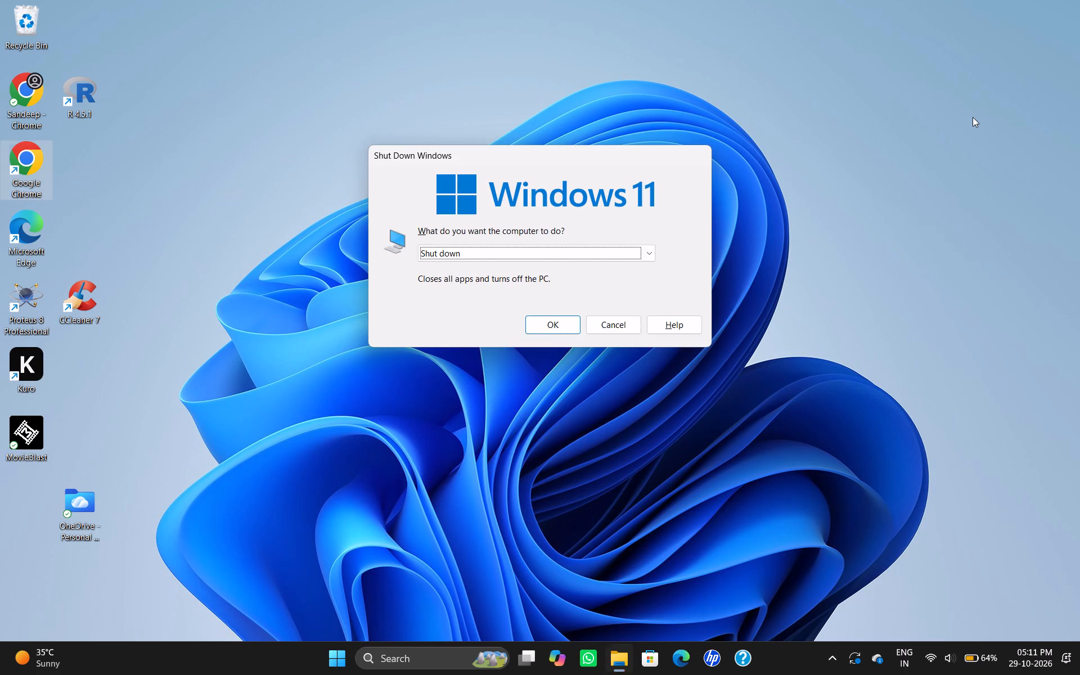